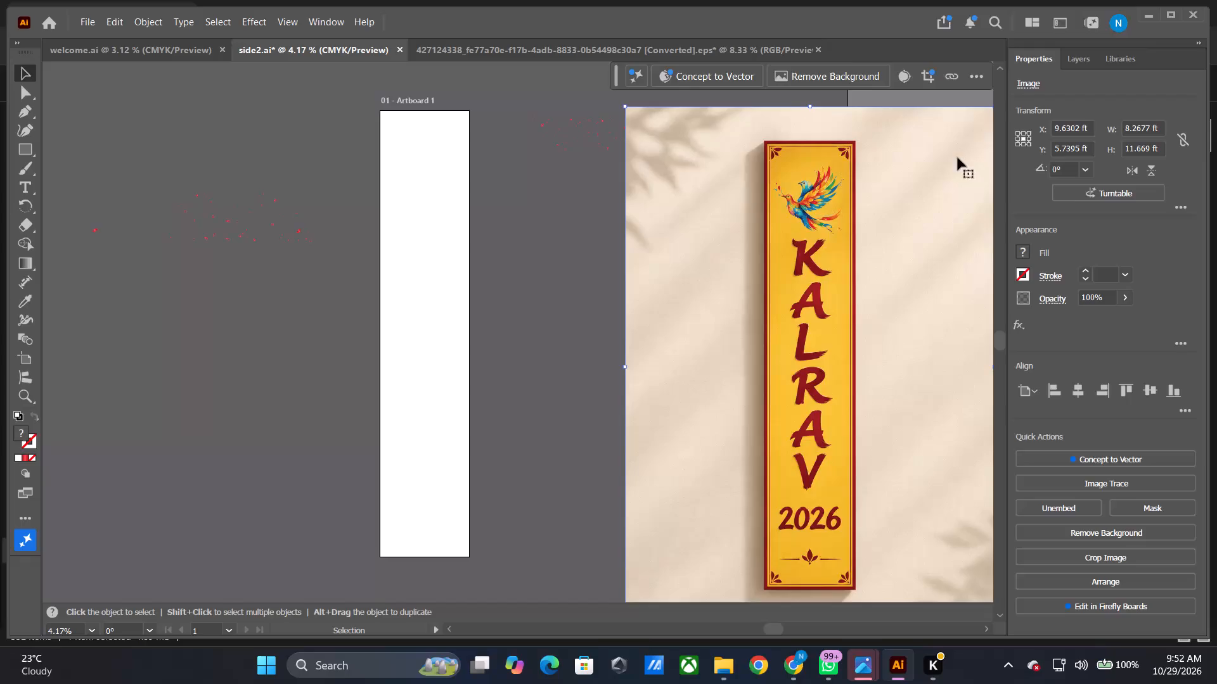
# Close the KALRAV preview, place IMG_0817.PNG from the photo viewer into side2.ai beside the artboard, and embed it.
pyautogui.click(1150, 16)
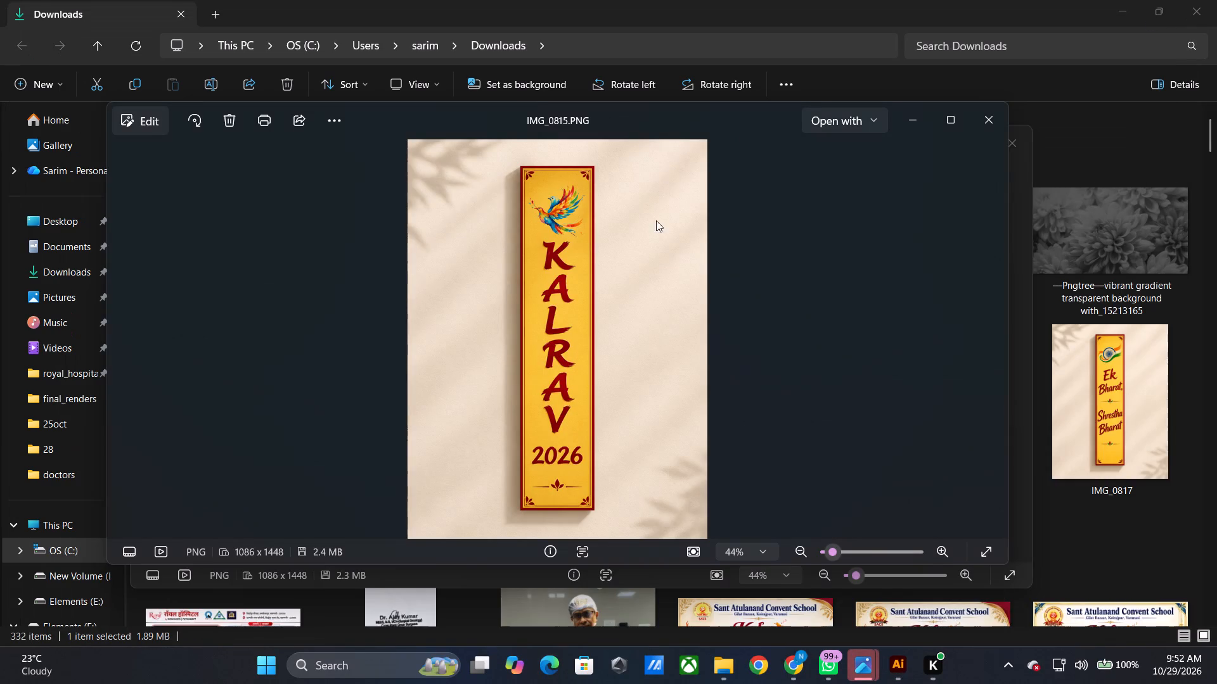
pyautogui.click(993, 117)
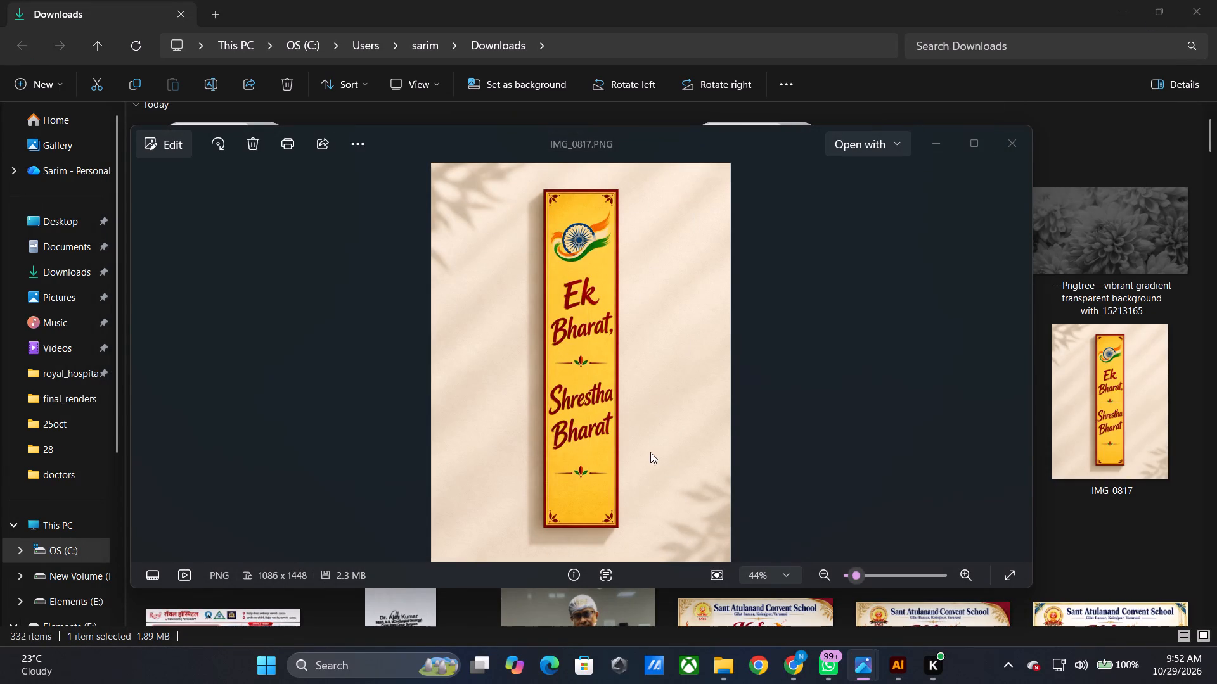
pyautogui.moveTo(647, 448); pyautogui.dragTo(480, 395)
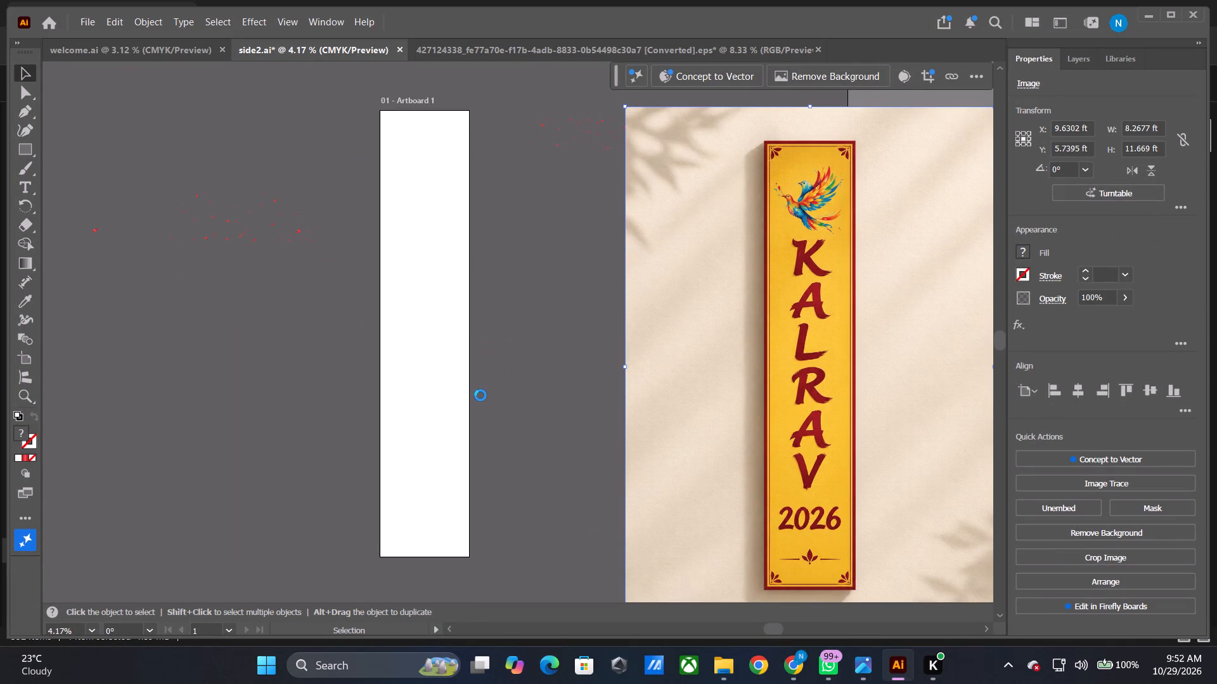
pyautogui.click(1081, 513)
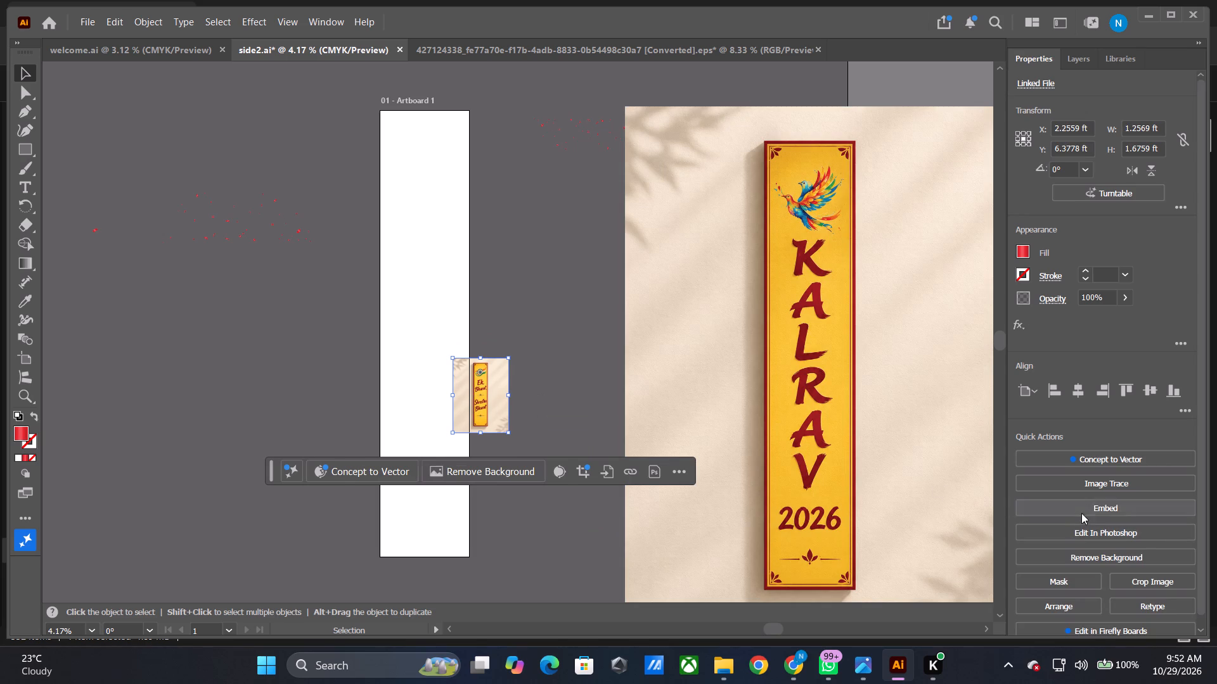
# Enlarge the Ek Bharat image to about 7.19 × 9.59 ft and position it over the artboard at X 1 ft, Y about 5.81 ft.
pyautogui.keyDown('shift'); pyautogui.moveTo(482, 356); pyautogui.dragTo(482, 248); pyautogui.keyUp('shift')
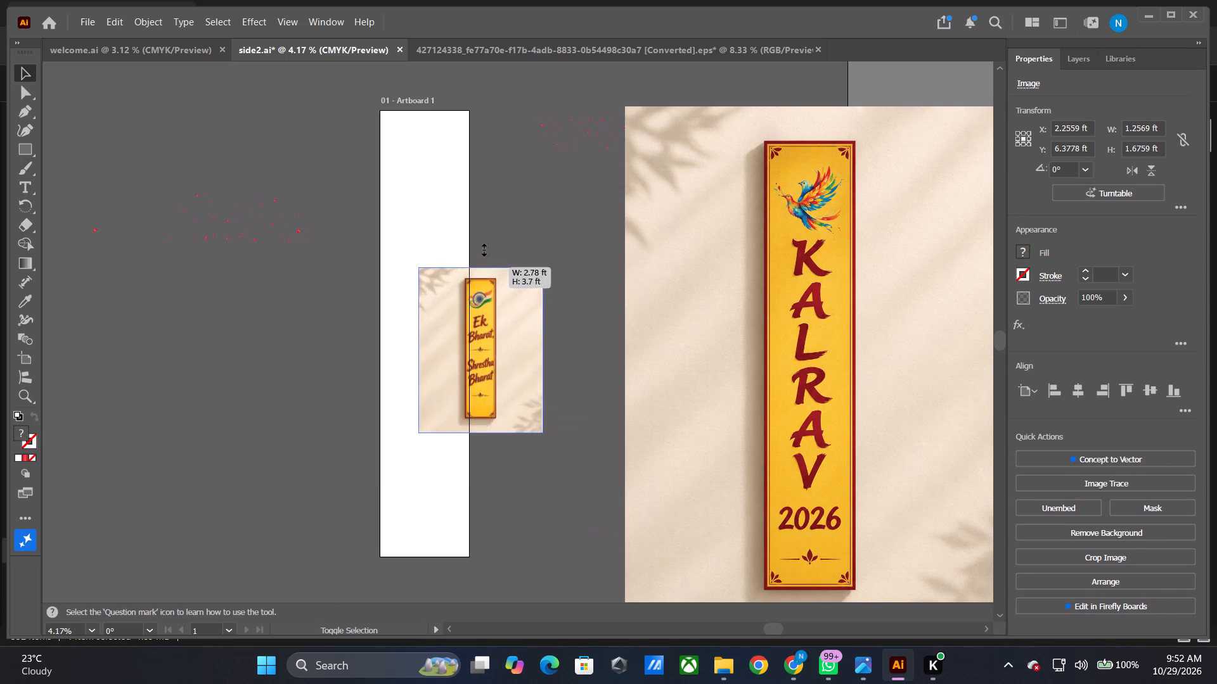
pyautogui.keyDown('shift'); pyautogui.moveTo(482, 248); pyautogui.dragTo(485, 155); pyautogui.keyUp('shift')
pyautogui.keyDown('shift'); pyautogui.moveTo(479, 432); pyautogui.dragTo(480, 583); pyautogui.keyUp('shift')
pyautogui.moveTo(491, 463); pyautogui.dragTo(457, 459)
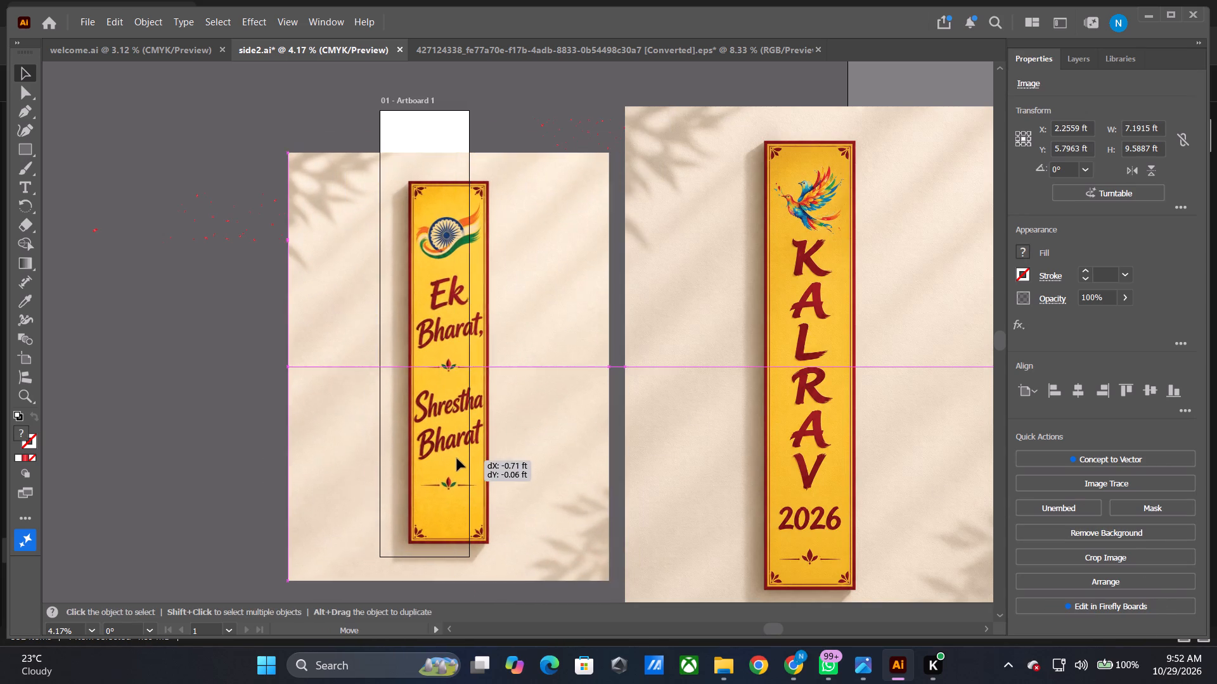
pyautogui.moveTo(457, 459); pyautogui.dragTo(434, 464)
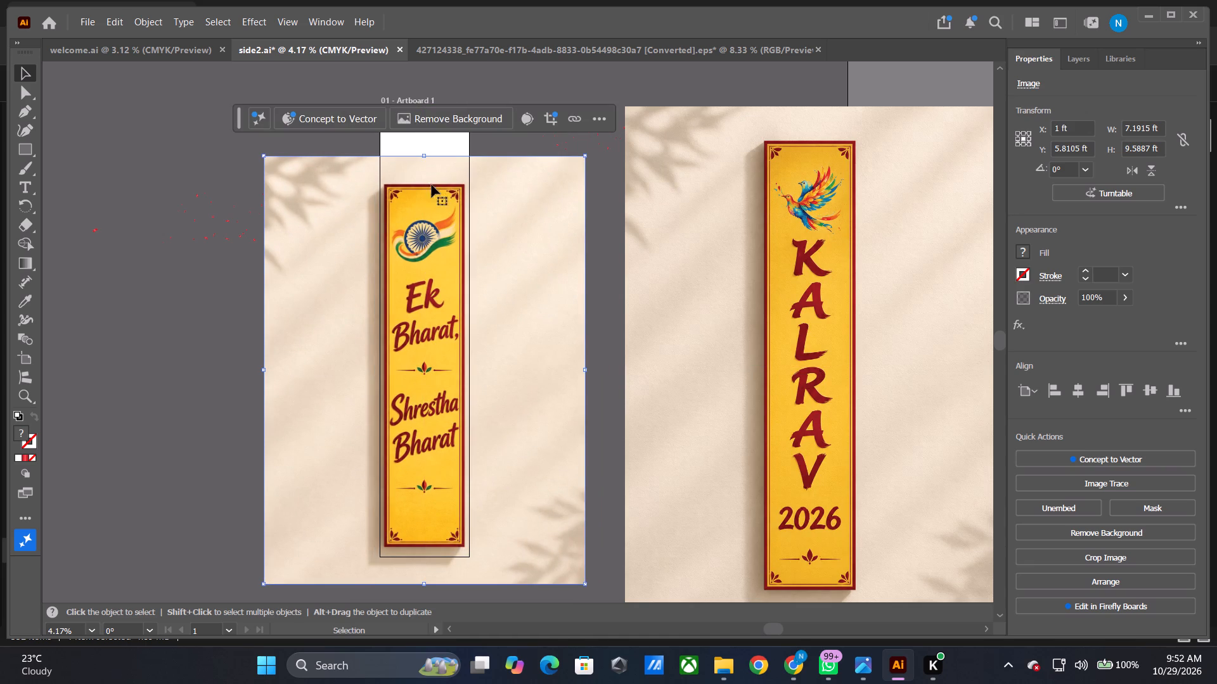
# Scale the Ek Bharat image proportionally to about 8.85 × 11.80 ft and reposition it so the yellow banner covers the artboard.
pyautogui.keyDown('shift'); pyautogui.moveTo(424, 157); pyautogui.dragTo(425, 91); pyautogui.keyUp('shift')
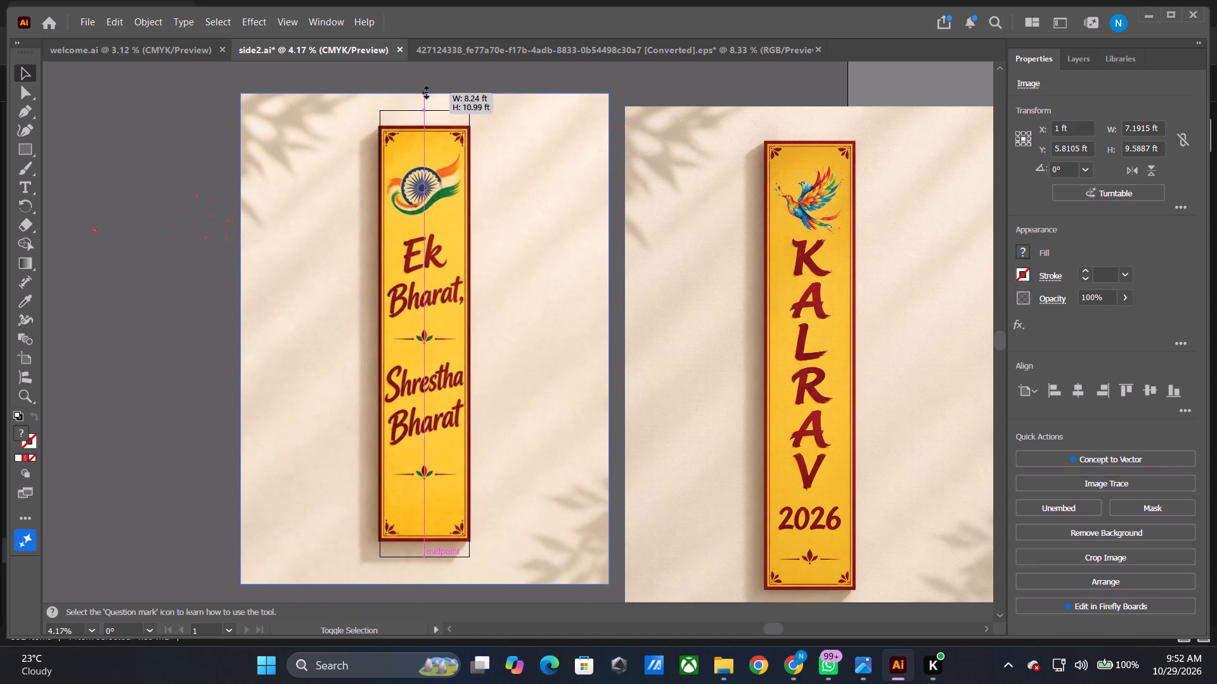
pyautogui.keyDown('shift'); pyautogui.moveTo(425, 91); pyautogui.dragTo(425, 75); pyautogui.keyUp('shift')
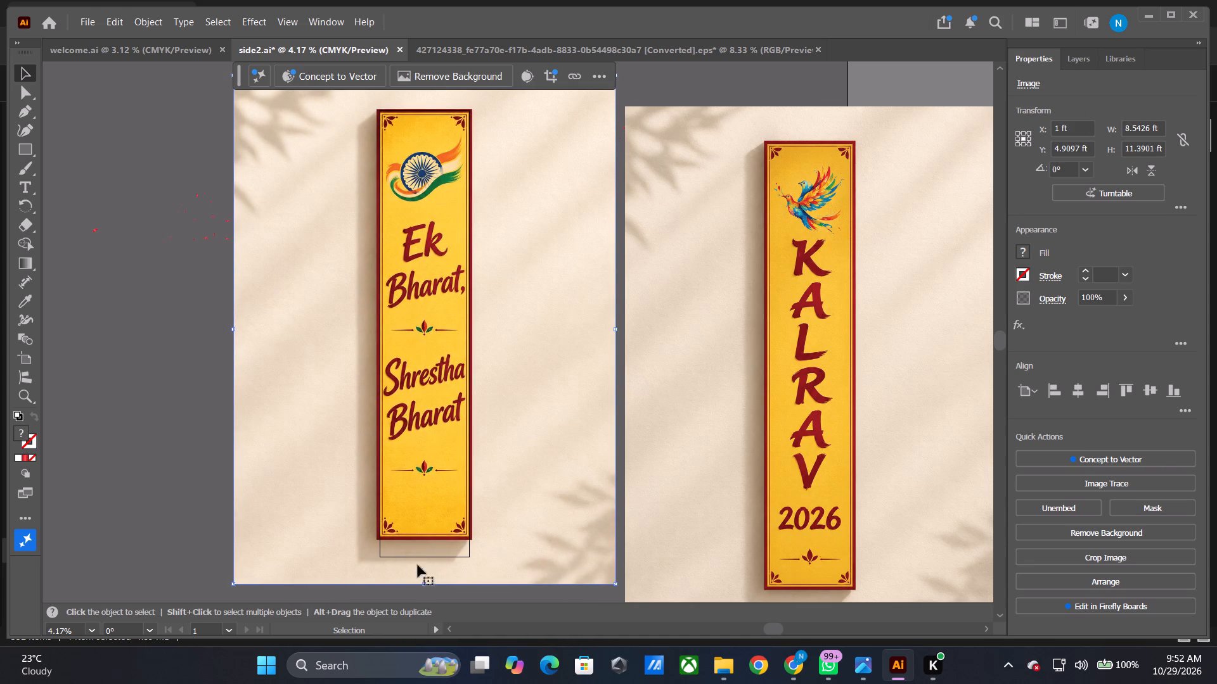
pyautogui.moveTo(506, 433); pyautogui.dragTo(509, 448)
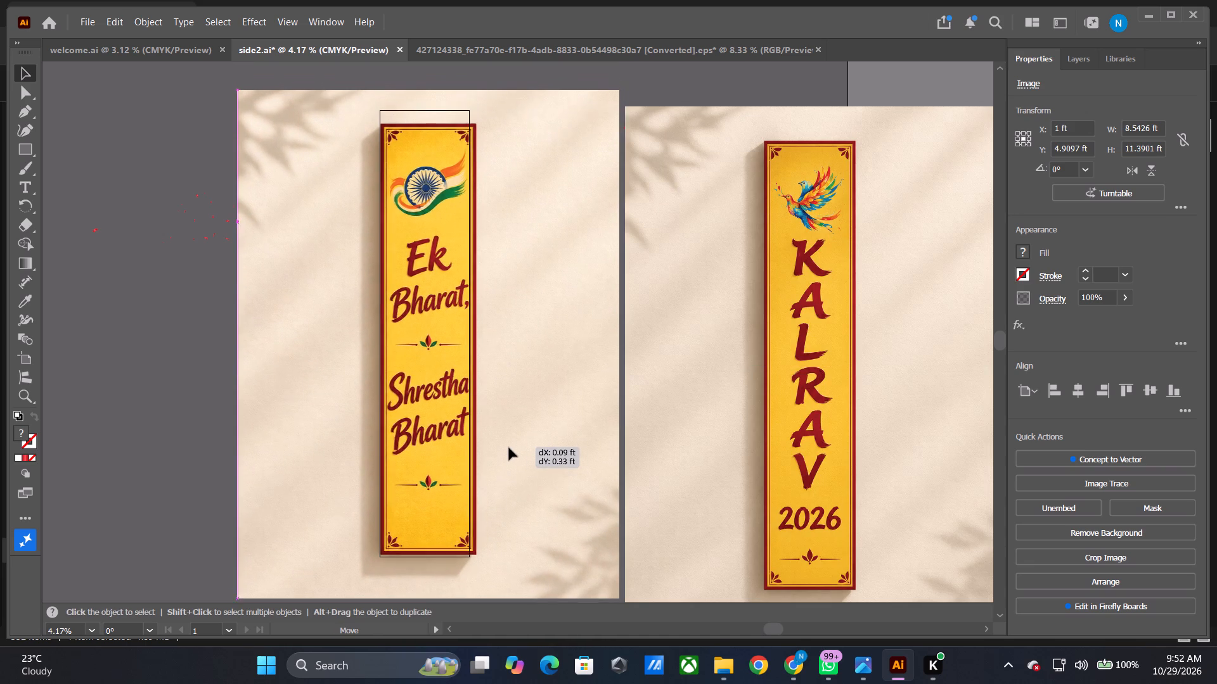
pyautogui.moveTo(509, 448); pyautogui.dragTo(508, 448)
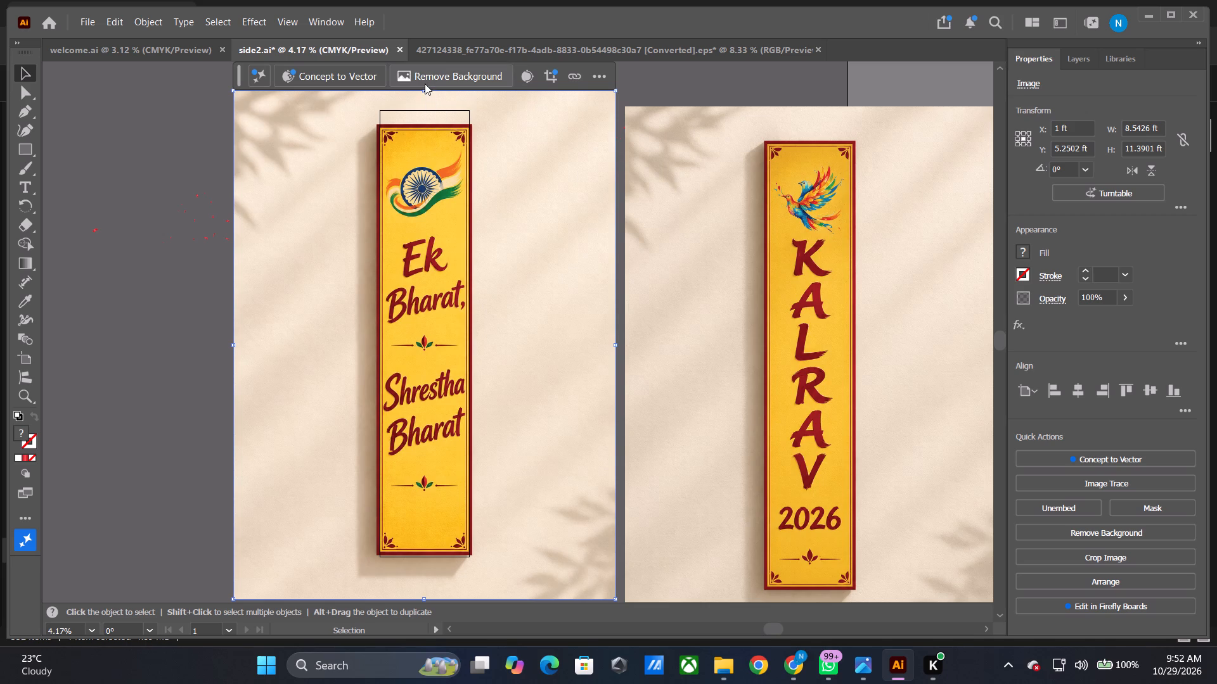
pyautogui.keyDown('shift'); pyautogui.moveTo(425, 94); pyautogui.dragTo(431, 77); pyautogui.keyUp('shift')
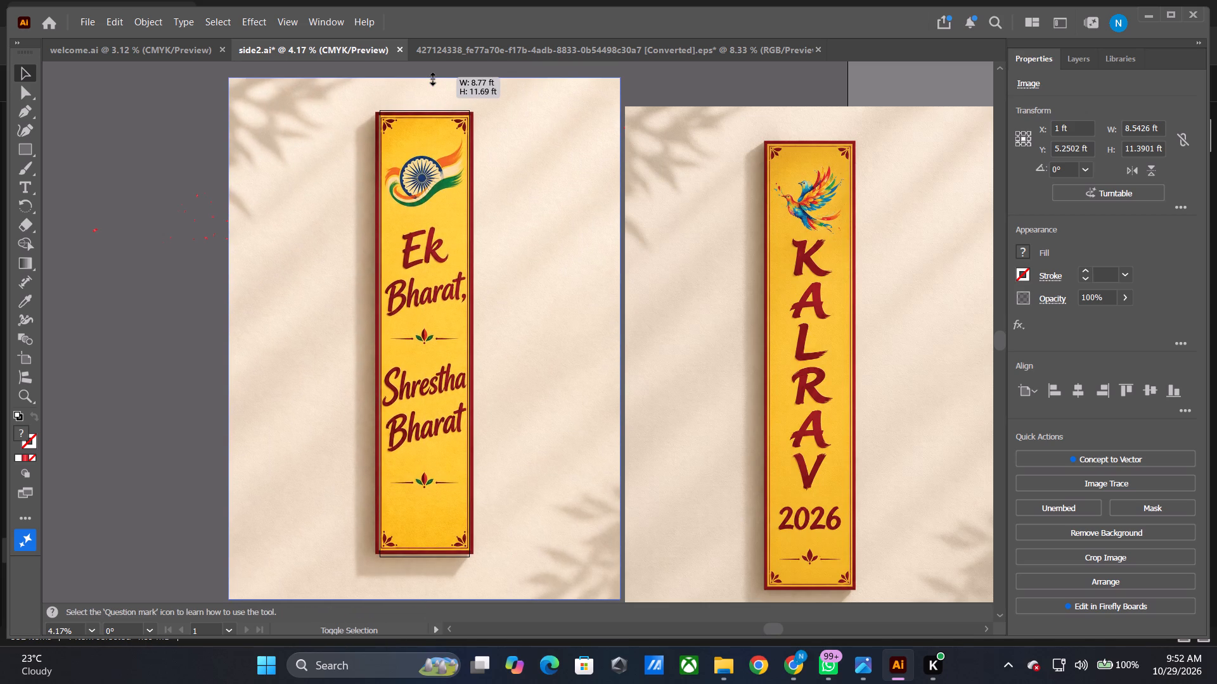
pyautogui.keyDown('shift'); pyautogui.moveTo(431, 77); pyautogui.dragTo(432, 76); pyautogui.keyUp('shift')
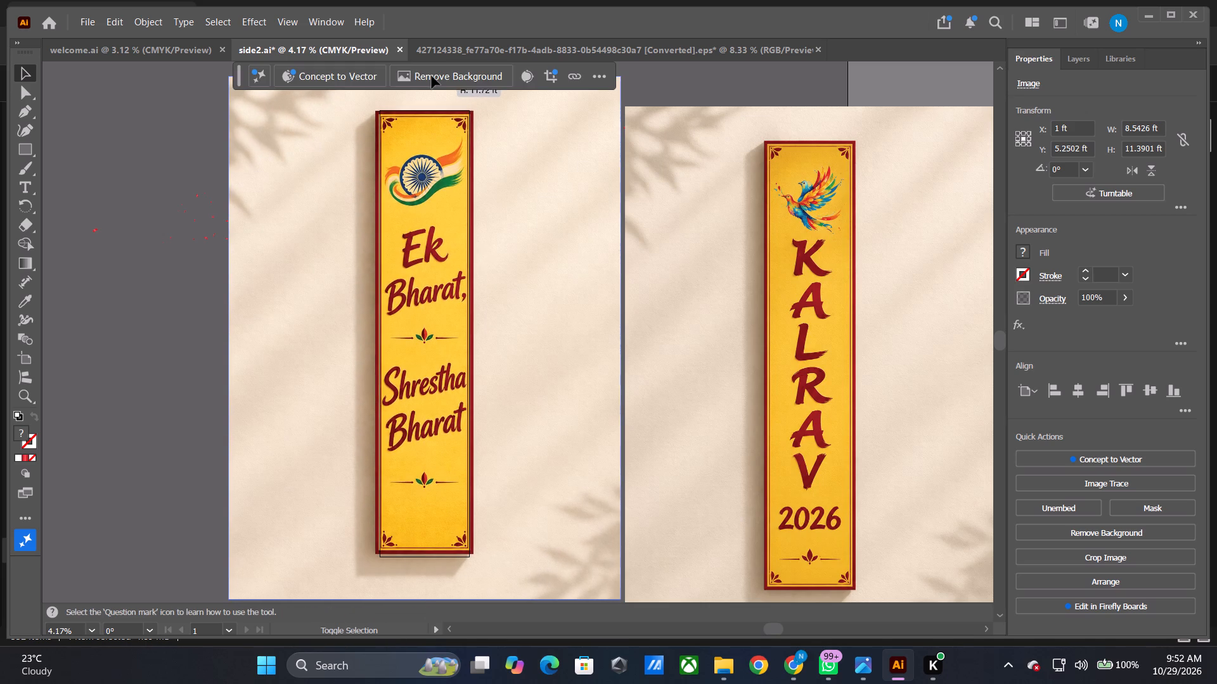
pyautogui.keyDown('shift'); pyautogui.moveTo(426, 600); pyautogui.dragTo(431, 591); pyautogui.keyUp('shift')
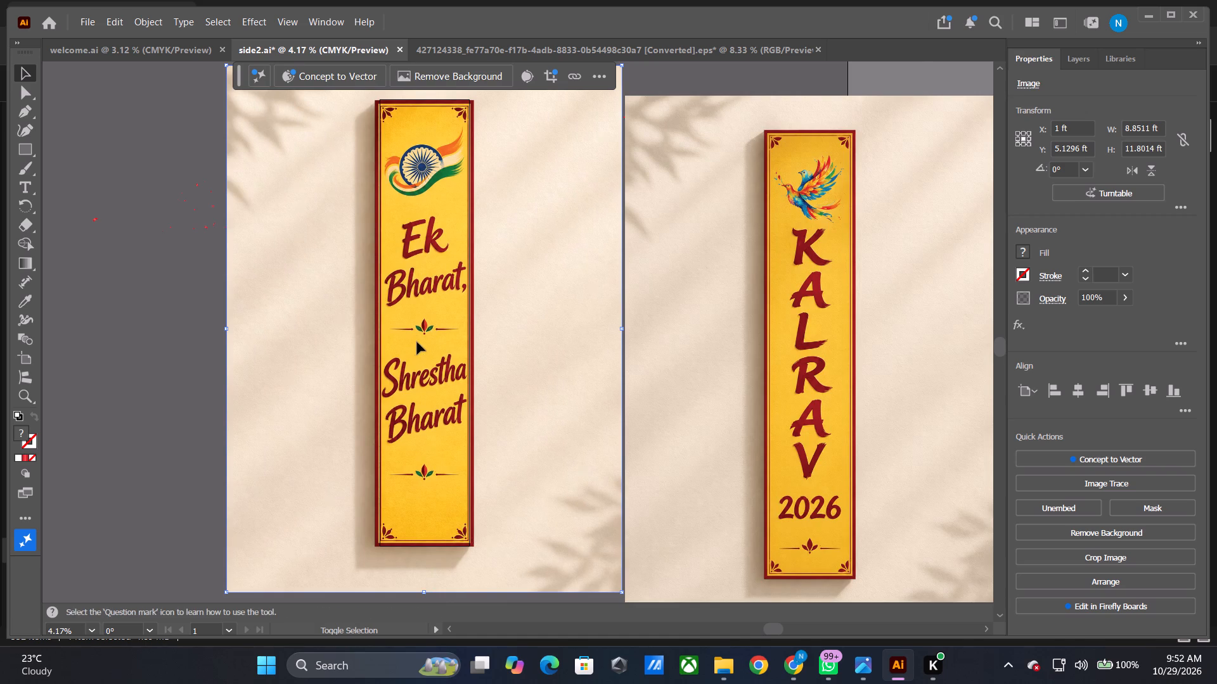
# Reduce the Ek Bharat image proportionally to about 8.69 × 11.58 ft from its right edge.
pyautogui.keyDown('alt'); pyautogui.keyDown('shift'); pyautogui.scroll(2, 418, 340); pyautogui.keyUp('shift'); pyautogui.keyUp('alt')
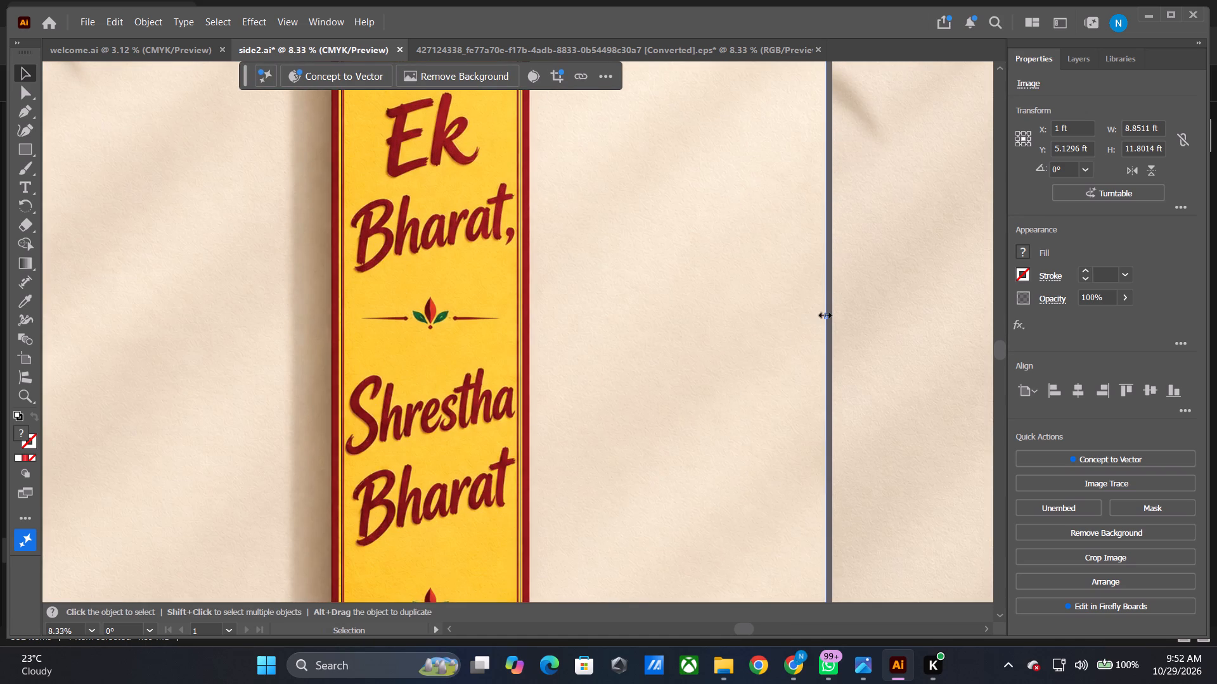
pyautogui.keyDown('shift'); pyautogui.moveTo(827, 315); pyautogui.dragTo(813, 315); pyautogui.keyUp('shift')
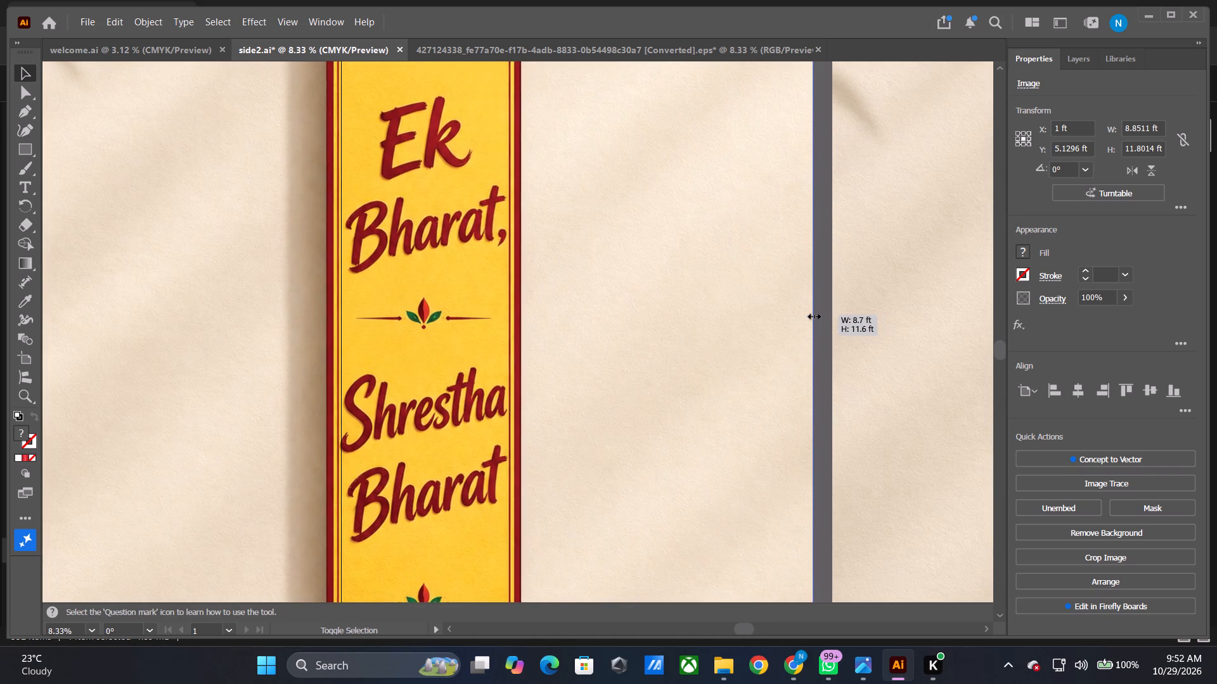
pyautogui.keyDown('shift'); pyautogui.moveTo(813, 315); pyautogui.dragTo(811, 315); pyautogui.keyUp('shift')
# Narrow the Ek Bharat image from its left edge to about 8.41 ft wide, keeping its height.
pyautogui.keyDown('alt'); pyautogui.moveTo(318, 385); pyautogui.dragTo(477, 386); pyautogui.keyUp('alt')
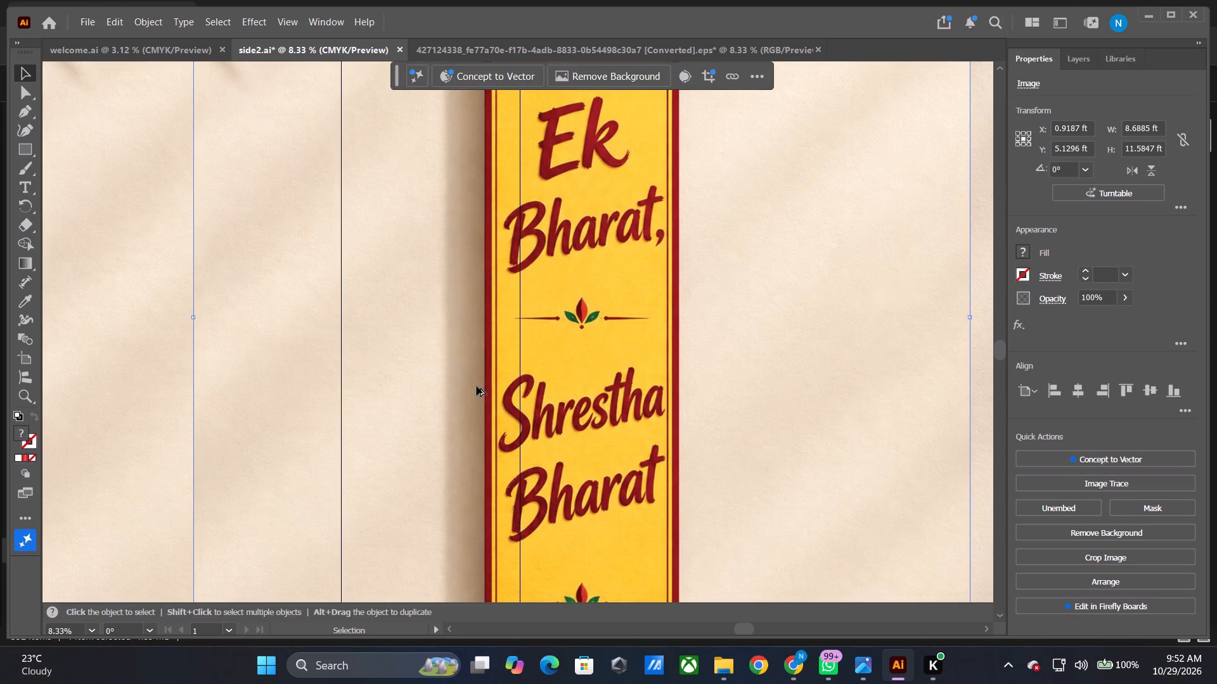
pyautogui.hotkey('ctrl', 'z')
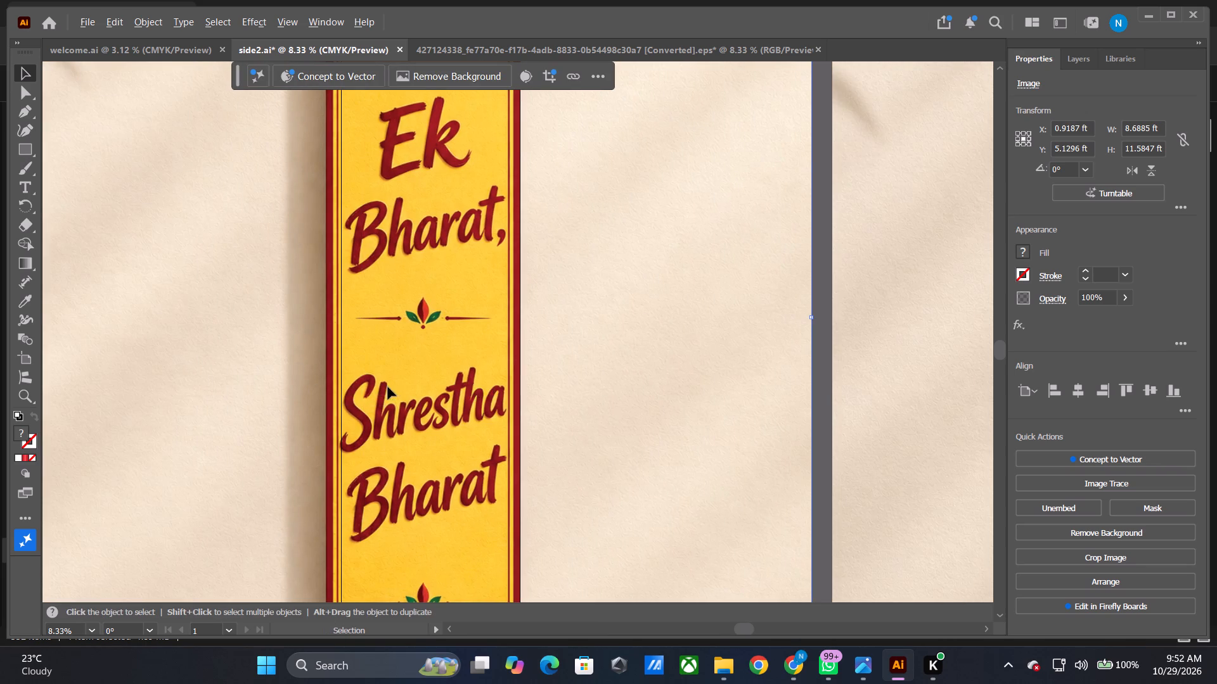
pyautogui.keyDown('alt'); pyautogui.keyDown('shift'); pyautogui.scroll(-1, 389, 387); pyautogui.keyUp('shift'); pyautogui.keyUp('alt')
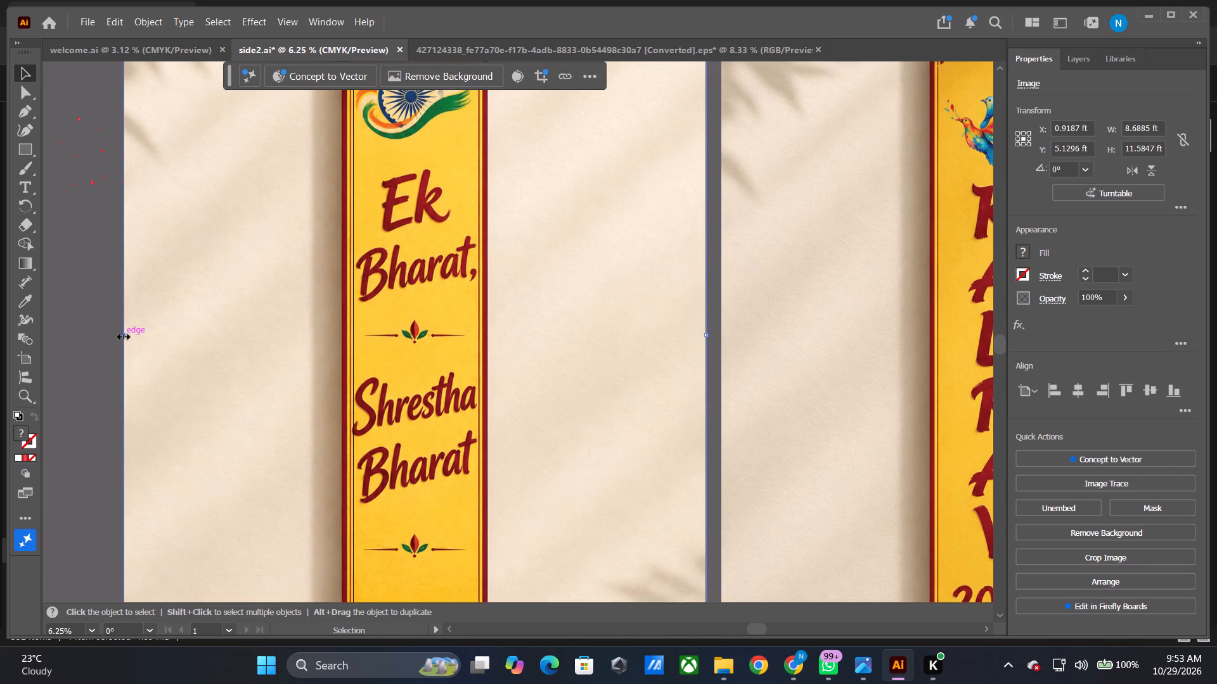
pyautogui.keyDown('shift'); pyautogui.moveTo(122, 335); pyautogui.dragTo(179, 338); pyautogui.keyUp('shift')
pyautogui.hotkey('ctrl', 'z')
pyautogui.moveTo(126, 337); pyautogui.dragTo(139, 337)
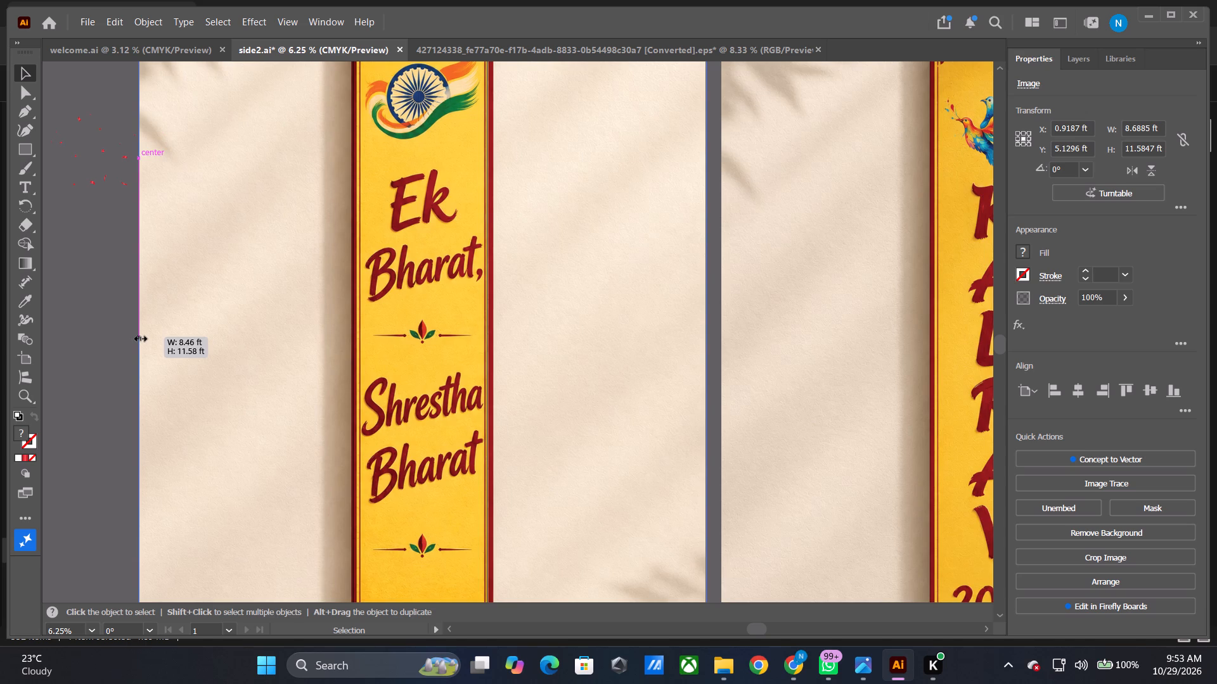
pyautogui.moveTo(139, 337); pyautogui.dragTo(143, 337)
# Move the Ek Bharat image to X 1 ft, Y 5 ft so the banner's top meets the artboard's top edge.
pyautogui.scroll(2, 430, 339)
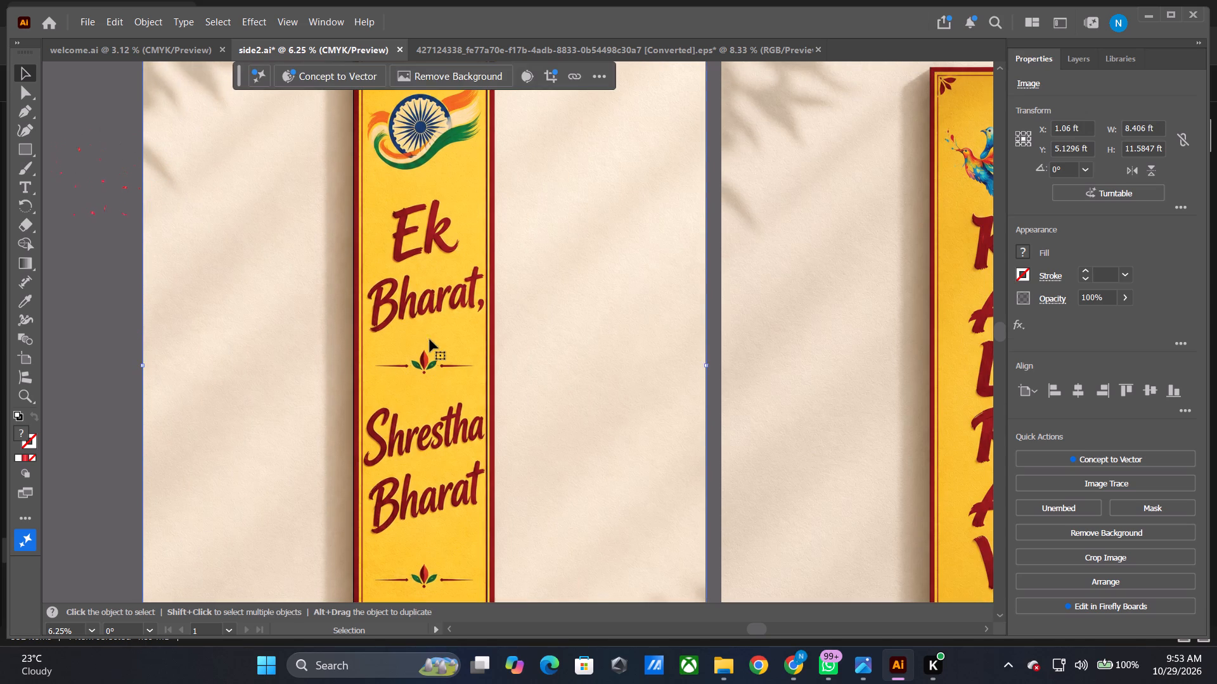
pyautogui.scroll(7, 430, 339)
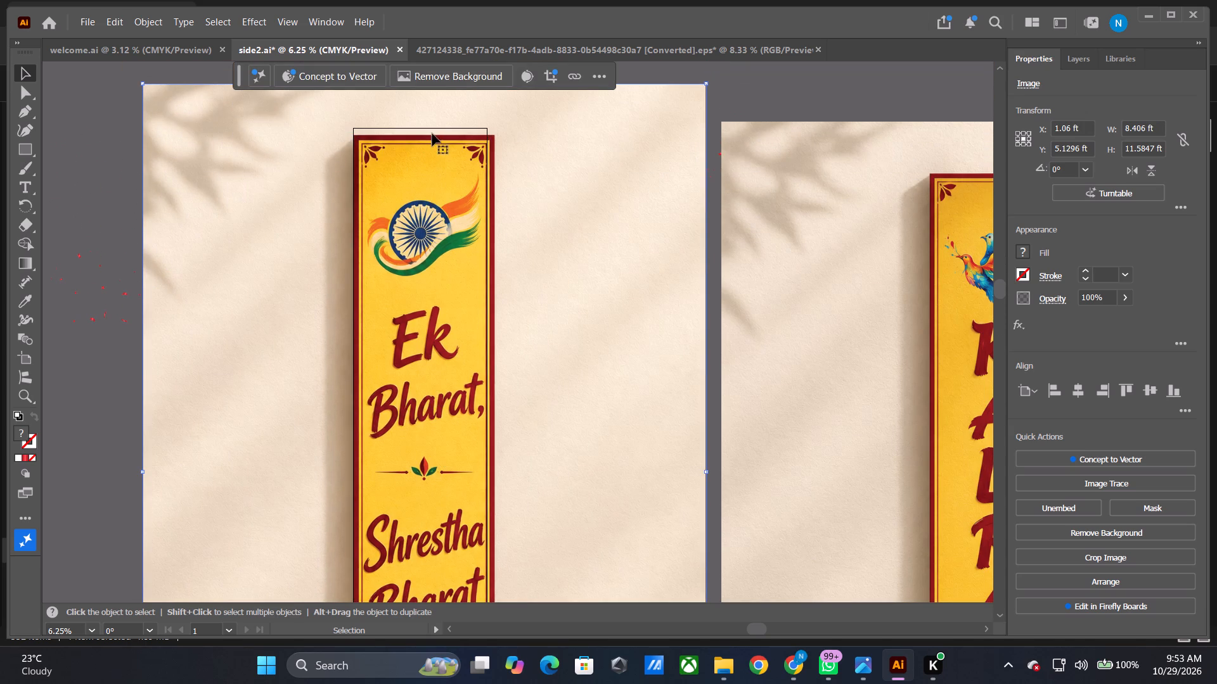
pyautogui.click(448, 168)
pyautogui.click(481, 224)
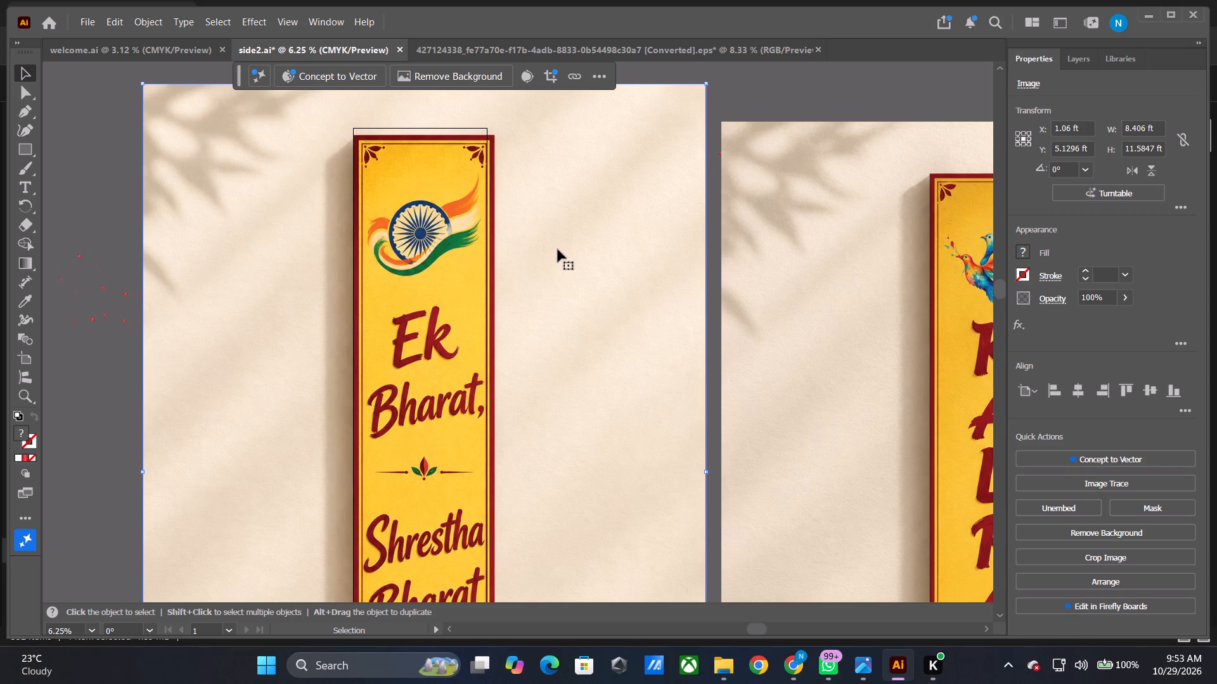
pyautogui.click(558, 250)
pyautogui.moveTo(594, 240); pyautogui.dragTo(592, 232)
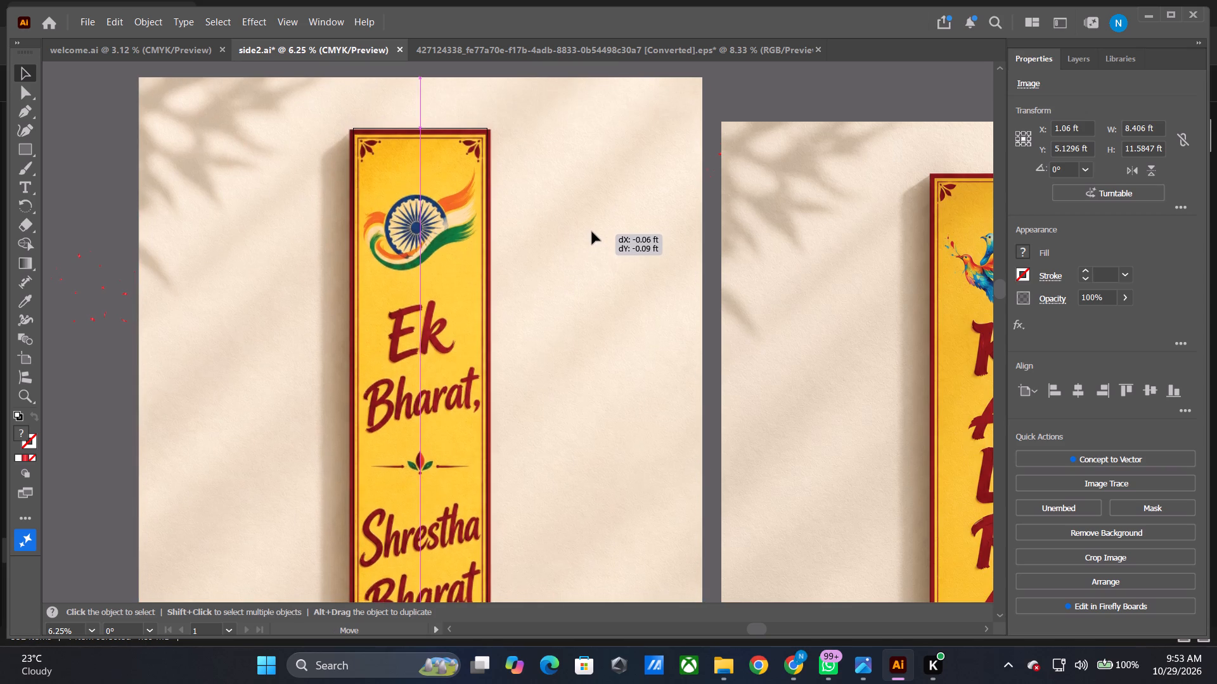
pyautogui.moveTo(592, 232); pyautogui.dragTo(592, 231)
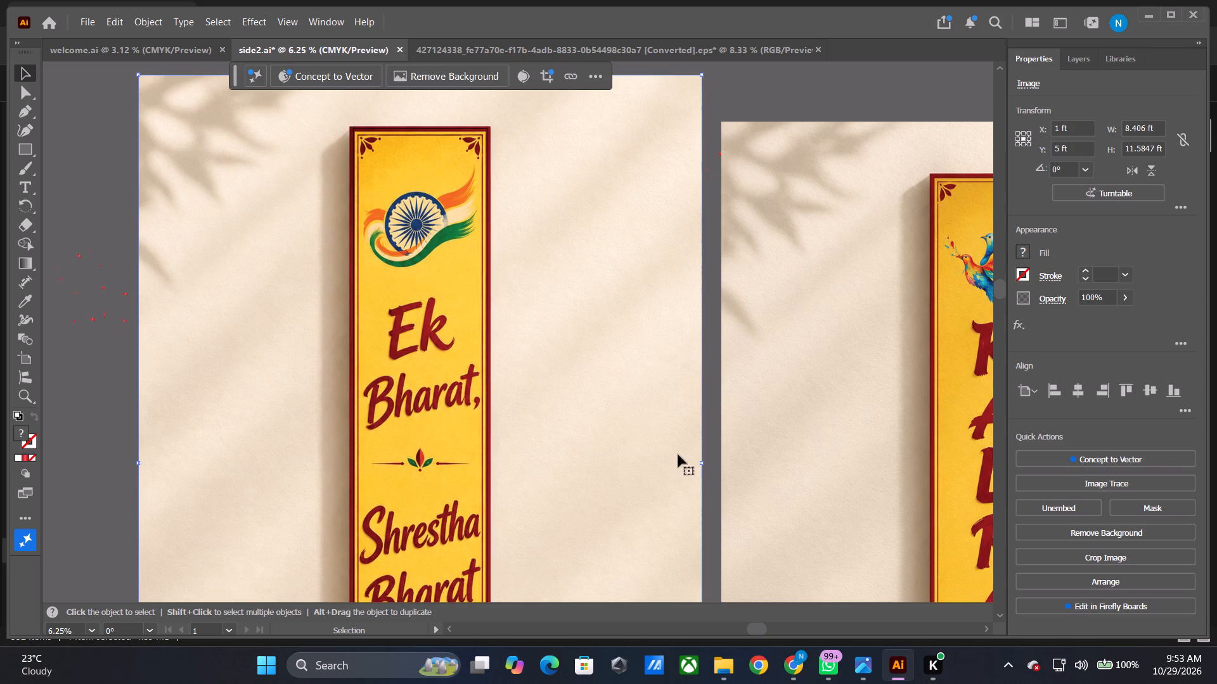
# Adjust the image's side and top edges to about 8.11 ft wide by 11.56 ft high, matching the banner to the artboard's width.
pyautogui.click(700, 461)
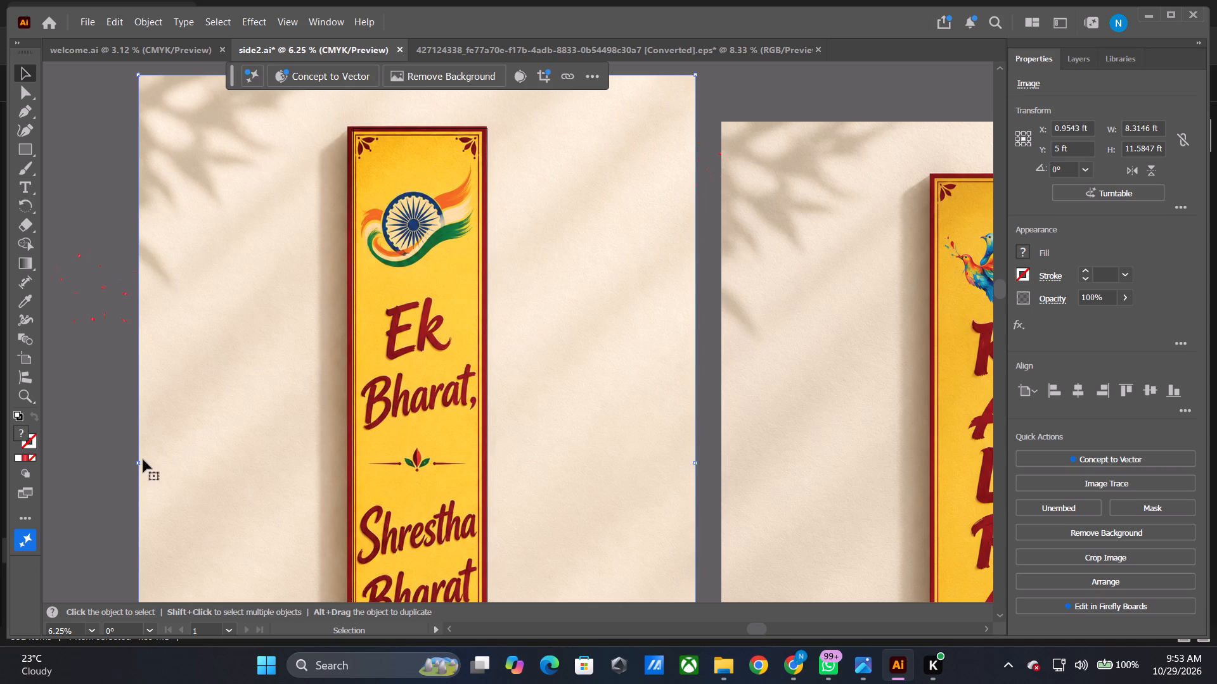
pyautogui.moveTo(139, 460); pyautogui.dragTo(146, 460)
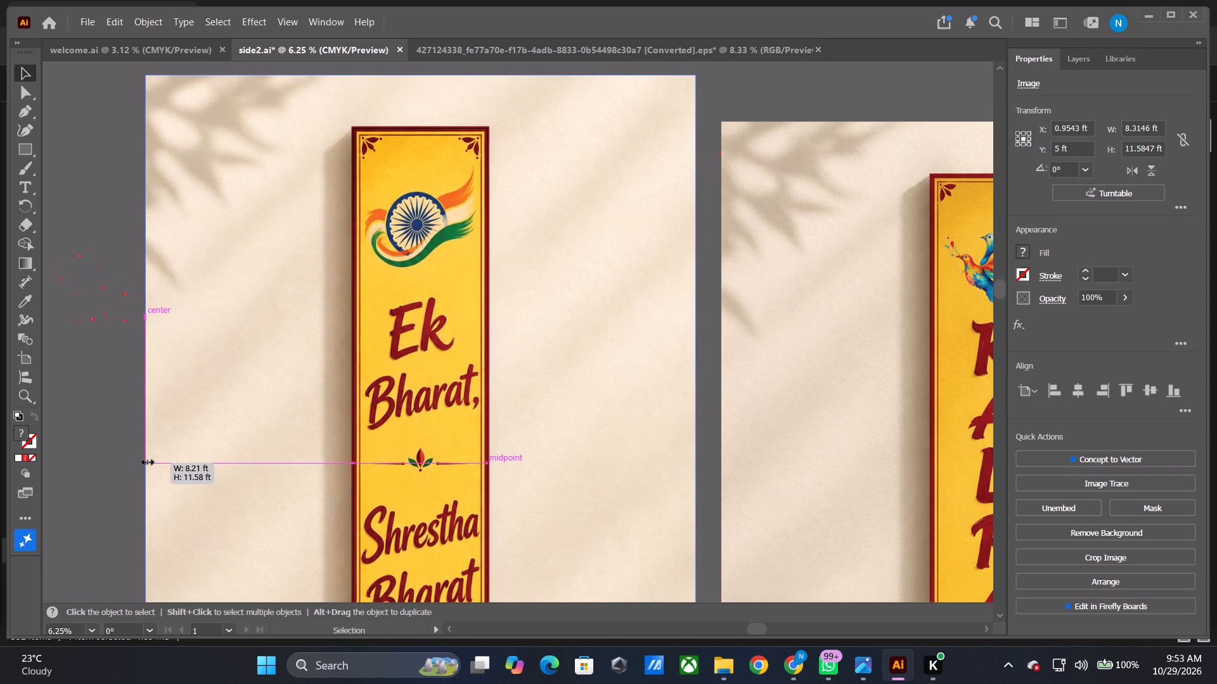
pyautogui.moveTo(146, 460); pyautogui.dragTo(148, 459)
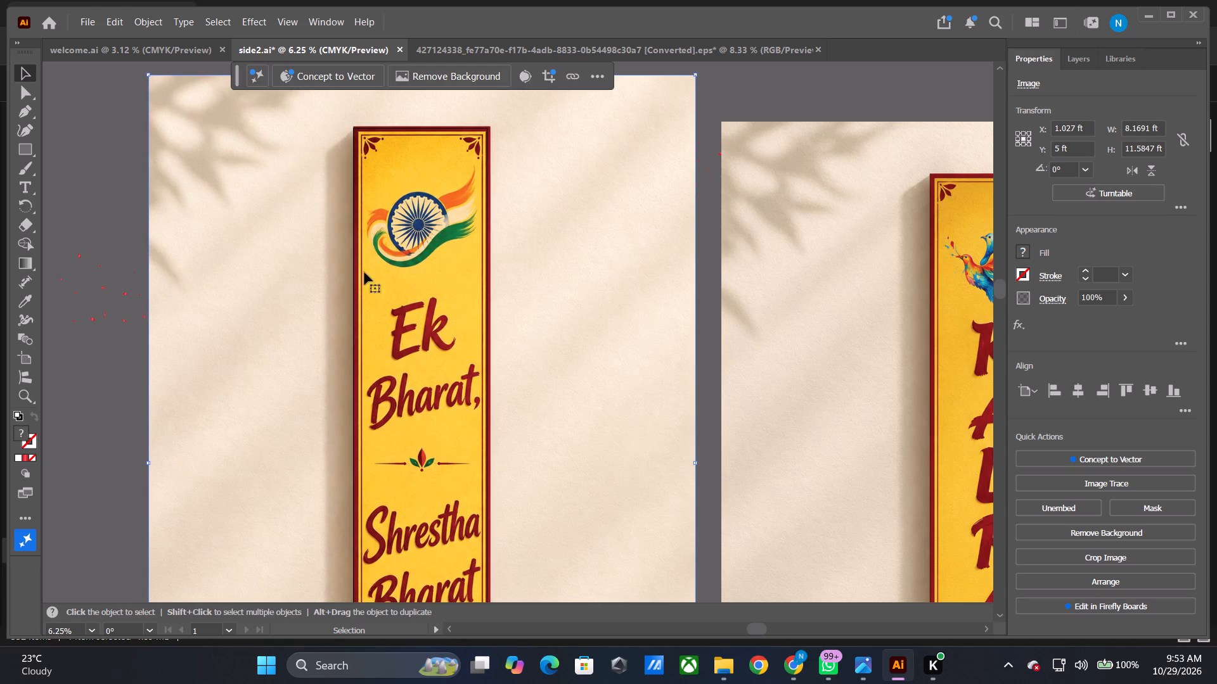
pyautogui.scroll(2, 553, 223)
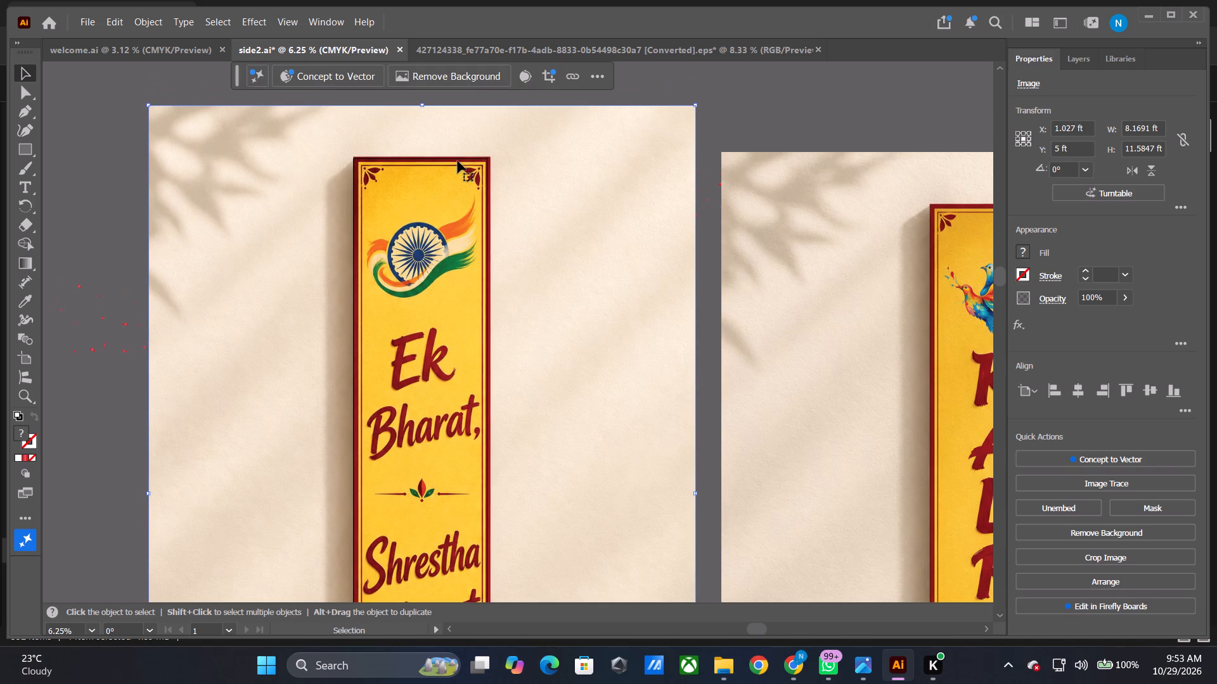
pyautogui.click(422, 104)
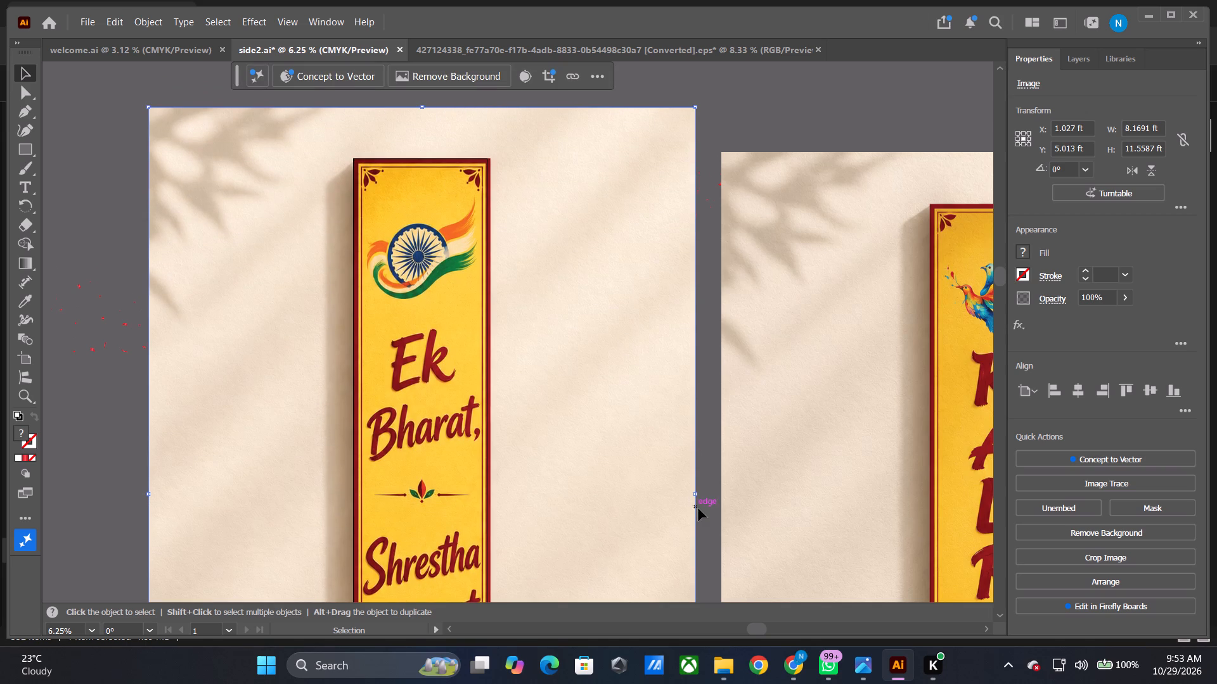
pyautogui.click(695, 493)
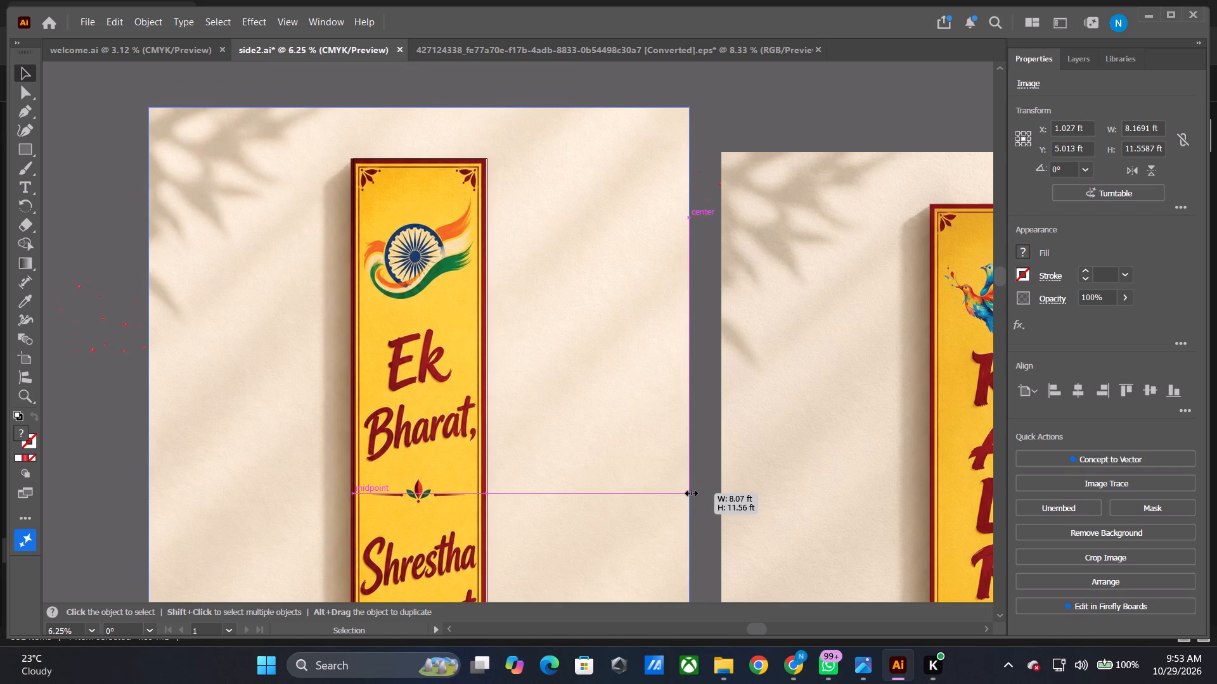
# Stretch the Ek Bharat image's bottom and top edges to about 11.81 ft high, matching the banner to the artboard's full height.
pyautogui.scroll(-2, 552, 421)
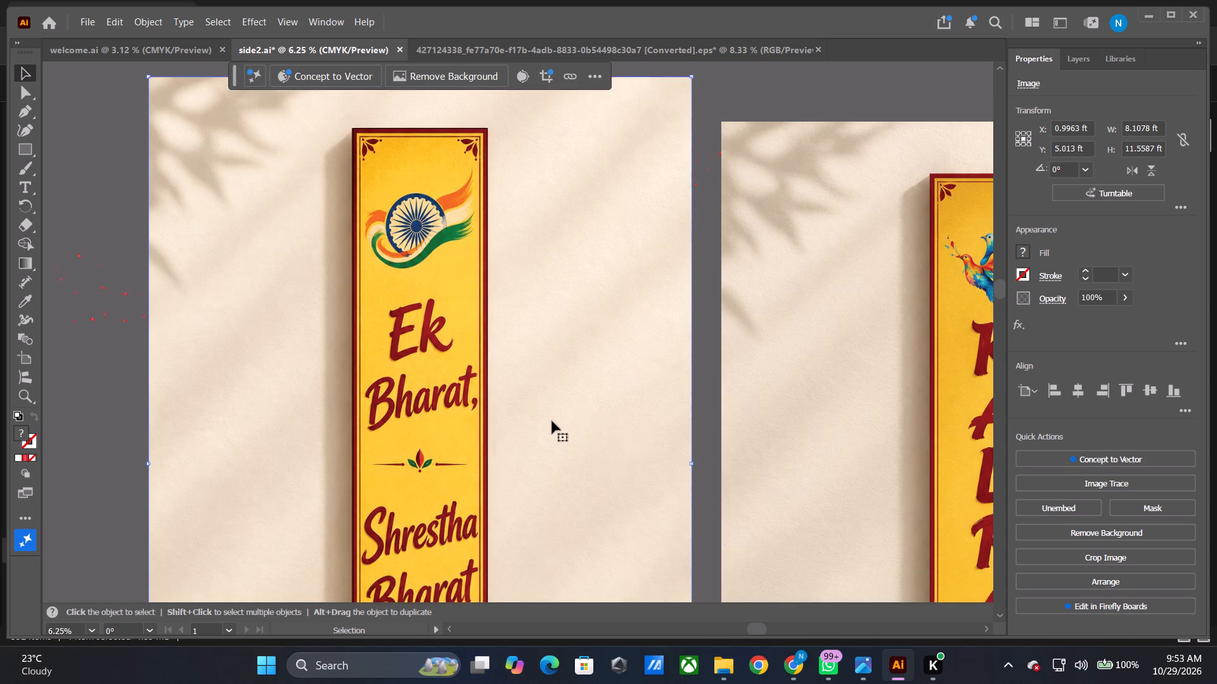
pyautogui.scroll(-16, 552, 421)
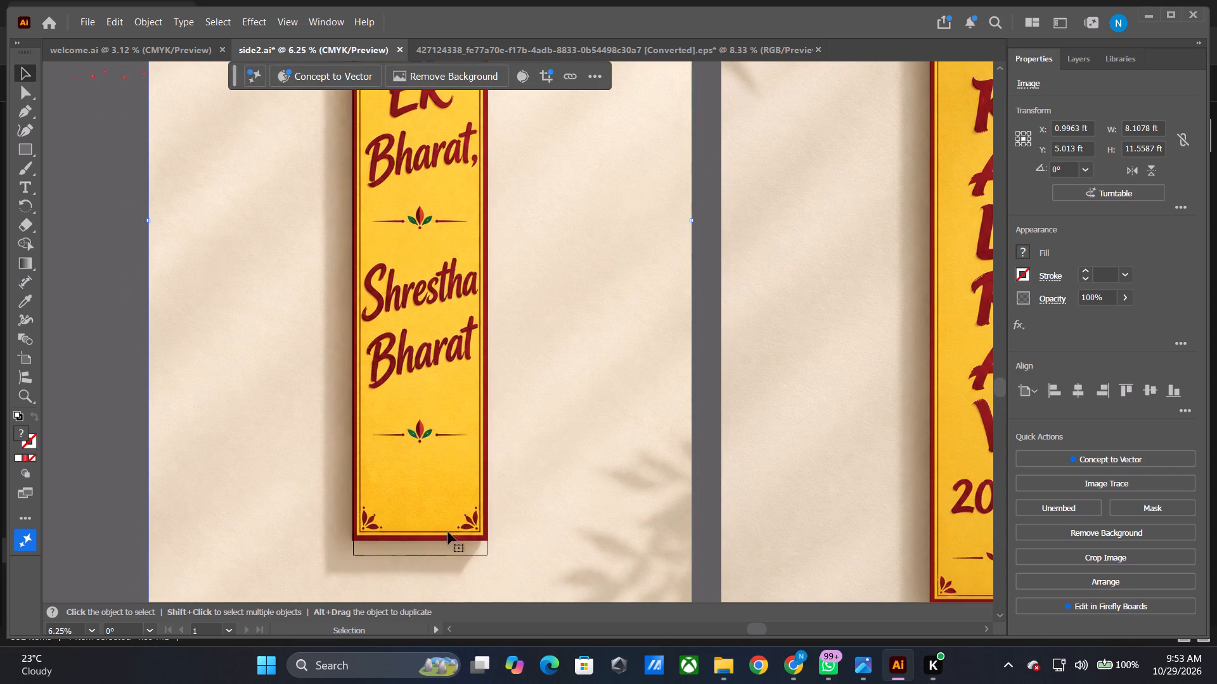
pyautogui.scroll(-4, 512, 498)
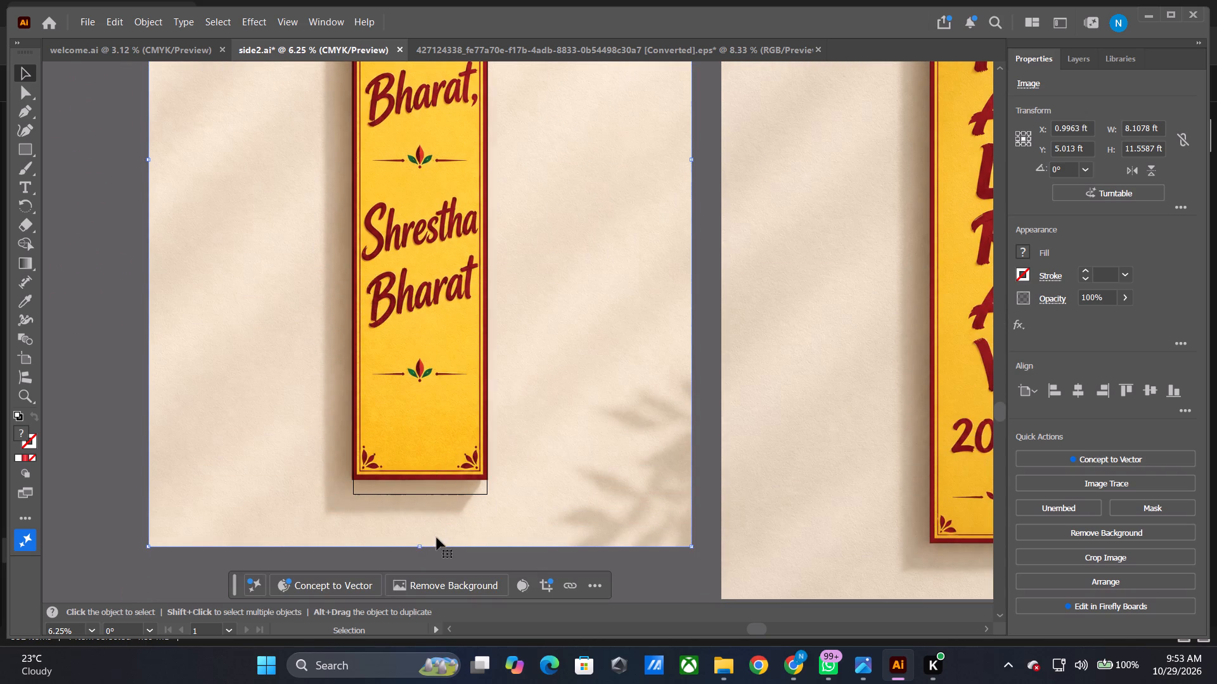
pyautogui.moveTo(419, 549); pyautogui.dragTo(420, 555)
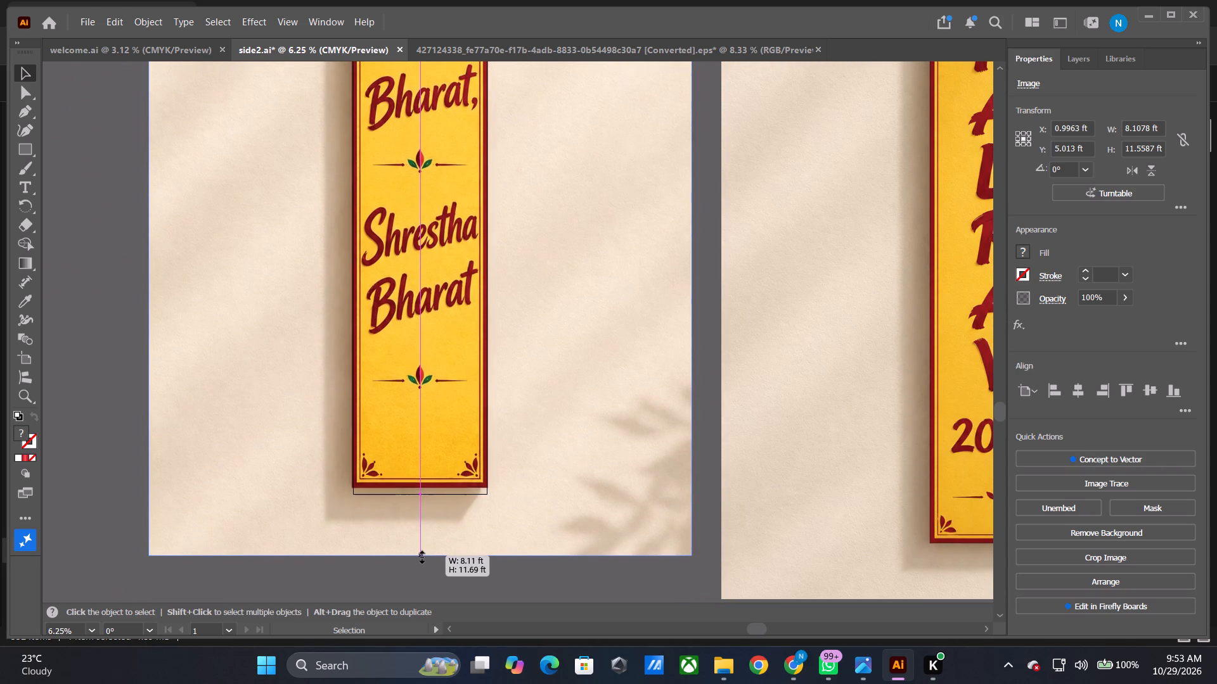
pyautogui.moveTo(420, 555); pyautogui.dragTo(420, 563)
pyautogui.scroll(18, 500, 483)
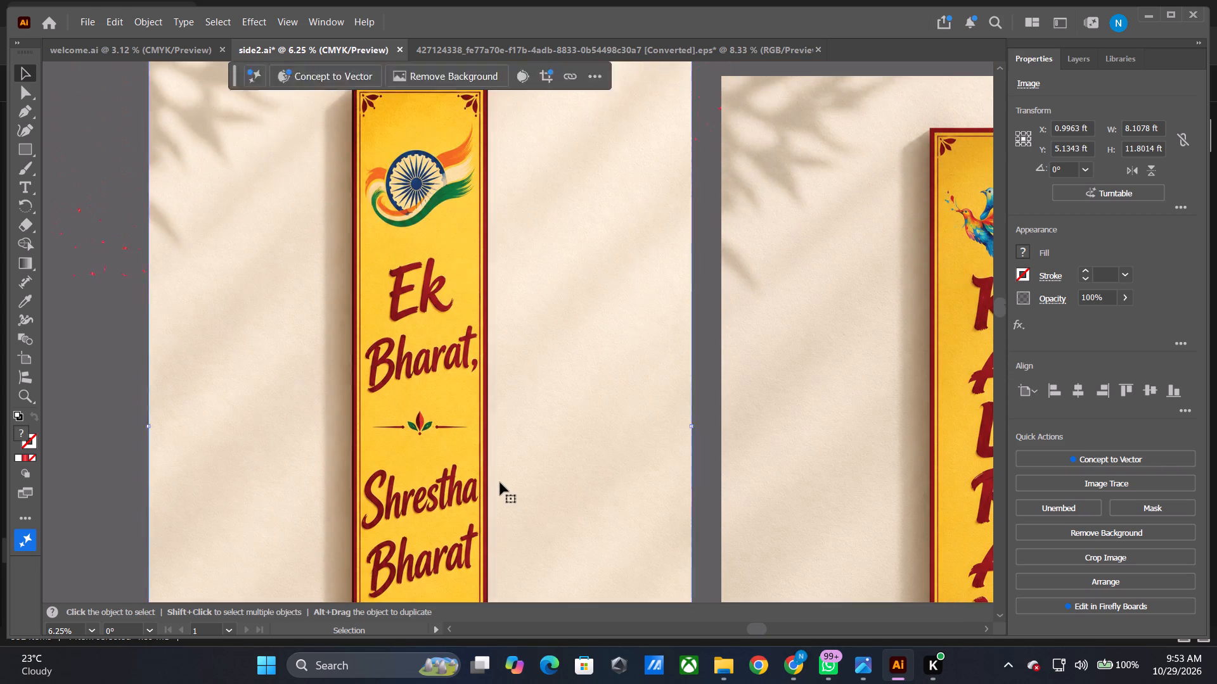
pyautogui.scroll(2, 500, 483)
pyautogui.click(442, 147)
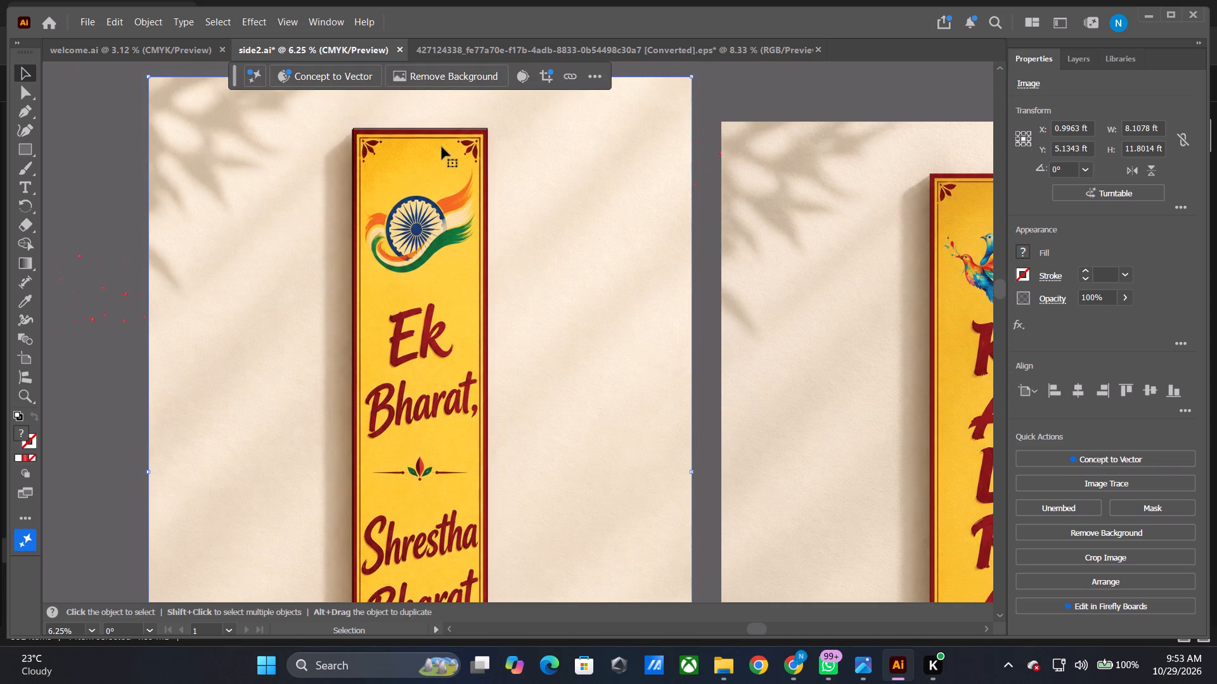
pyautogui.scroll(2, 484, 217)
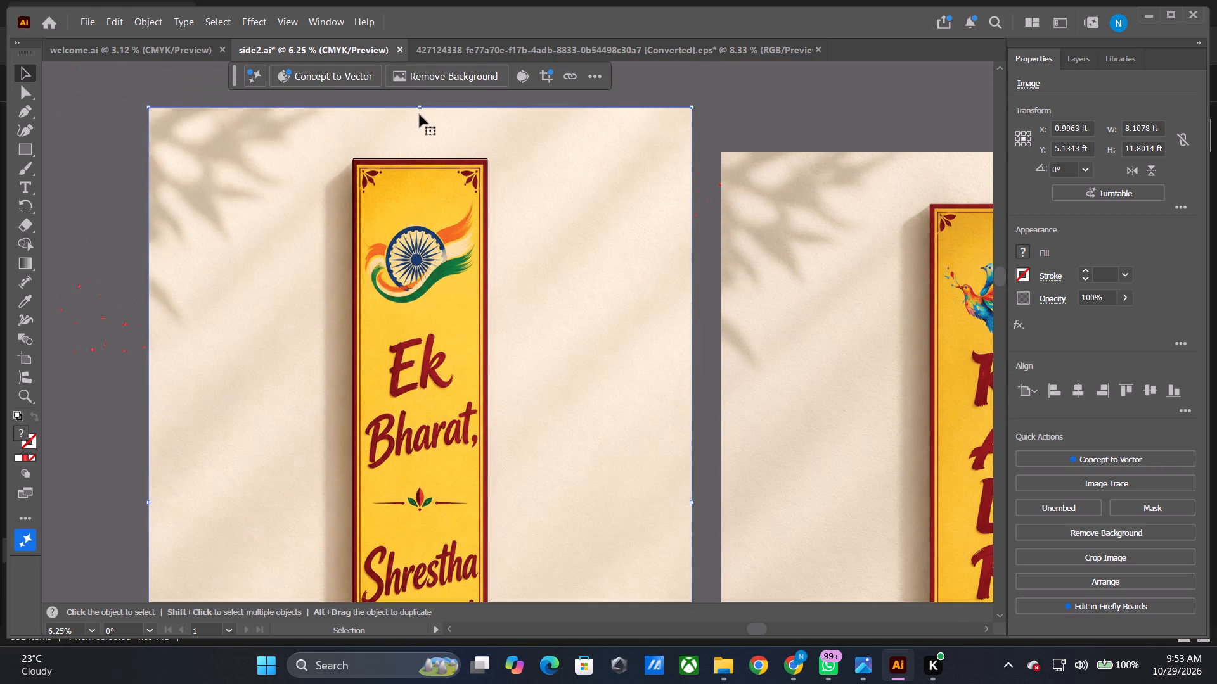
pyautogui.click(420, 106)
# Examine how the Ek Bharat banner fits the artboard down to its bottom edge, beside the KALRAV 2026 banner.
pyautogui.scroll(-3, 462, 365)
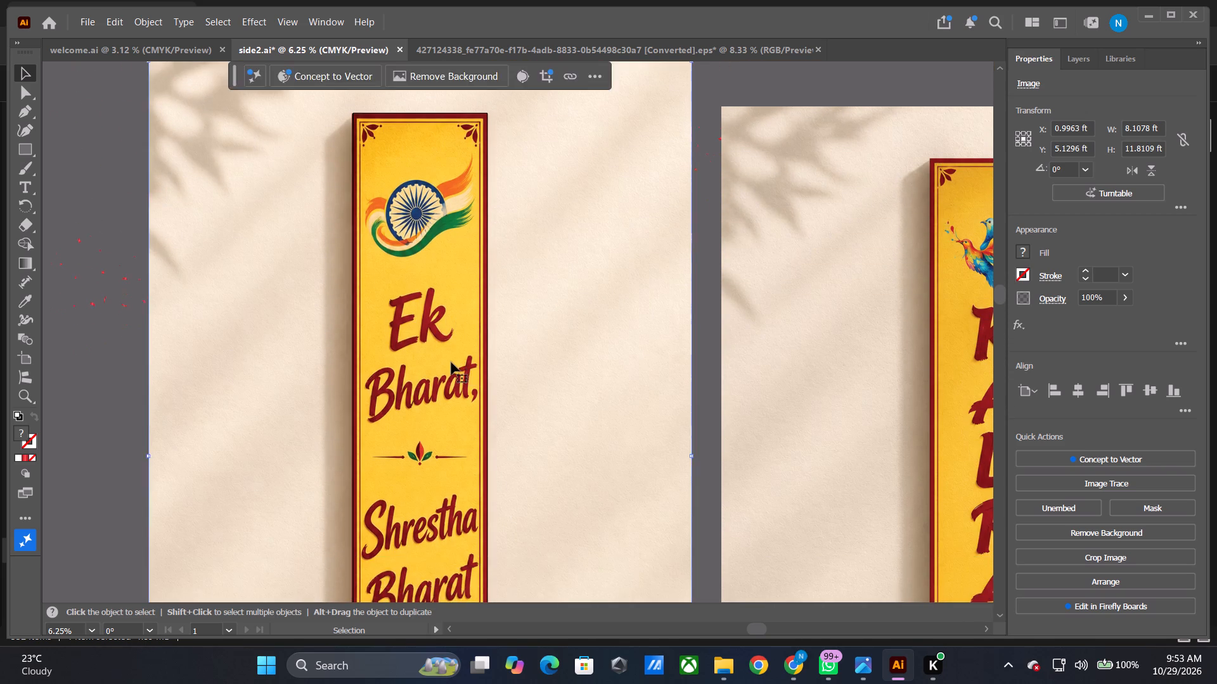
pyautogui.scroll(-9, 451, 362)
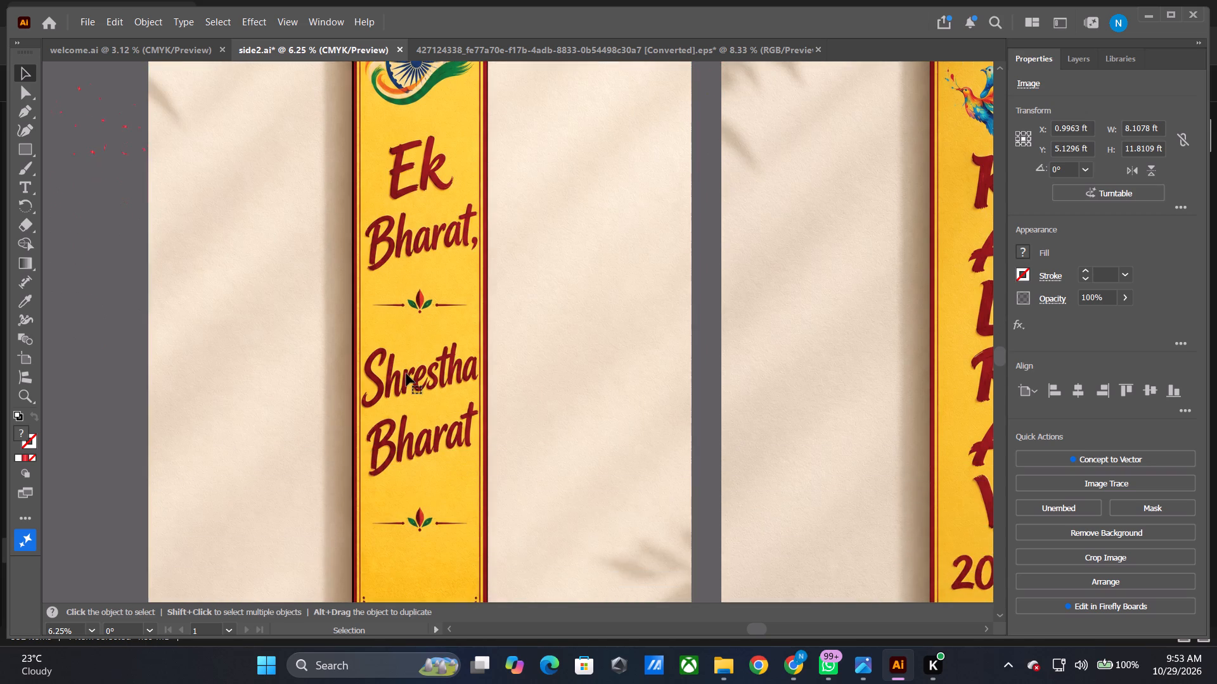
pyautogui.scroll(-5, 406, 374)
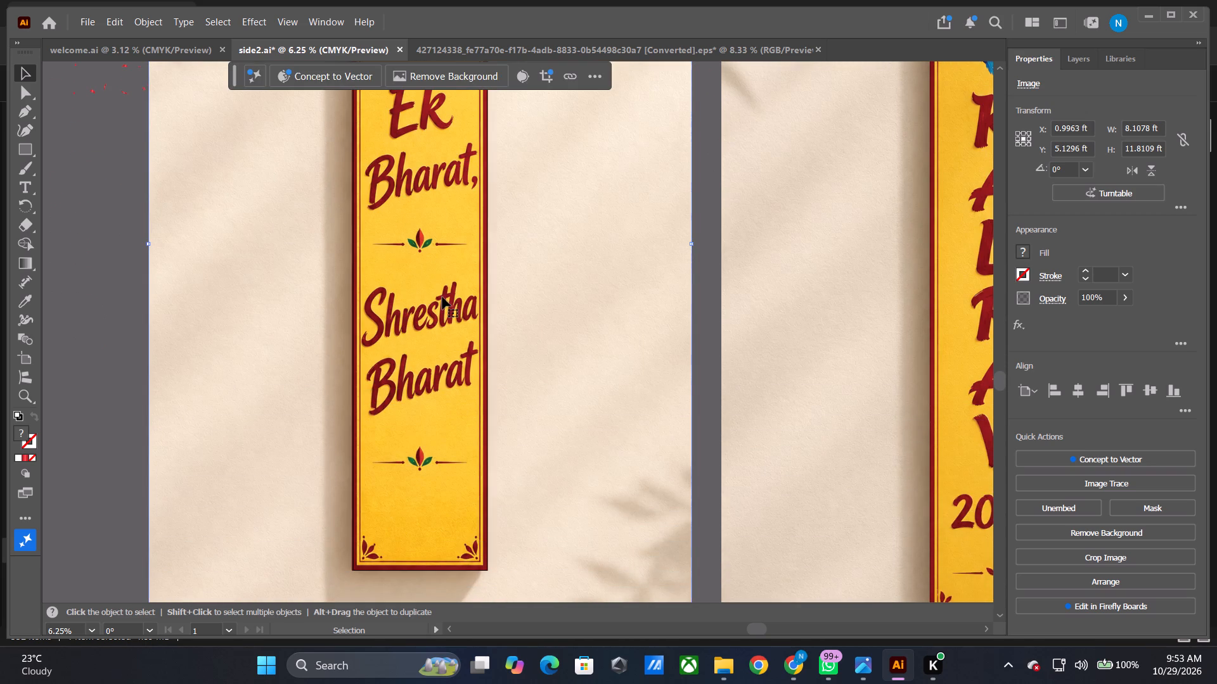
pyautogui.keyDown('alt'); pyautogui.keyDown('shift'); pyautogui.scroll(-1, 445, 299); pyautogui.keyUp('shift'); pyautogui.keyUp('alt')
pyautogui.press('space')
pyautogui.press('space')
pyautogui.press('space')
pyautogui.press('space')
pyautogui.press('space')
pyautogui.press('space')
pyautogui.press('space')
pyautogui.press('space')
pyautogui.press('space')
pyautogui.press('space')
pyautogui.press('space')
pyautogui.press('space')
pyautogui.press('space')
pyautogui.press('space')
pyautogui.press('space')
pyautogui.press('space')
pyautogui.press('space')
pyautogui.press('space')
pyautogui.press('space')
pyautogui.press('space')
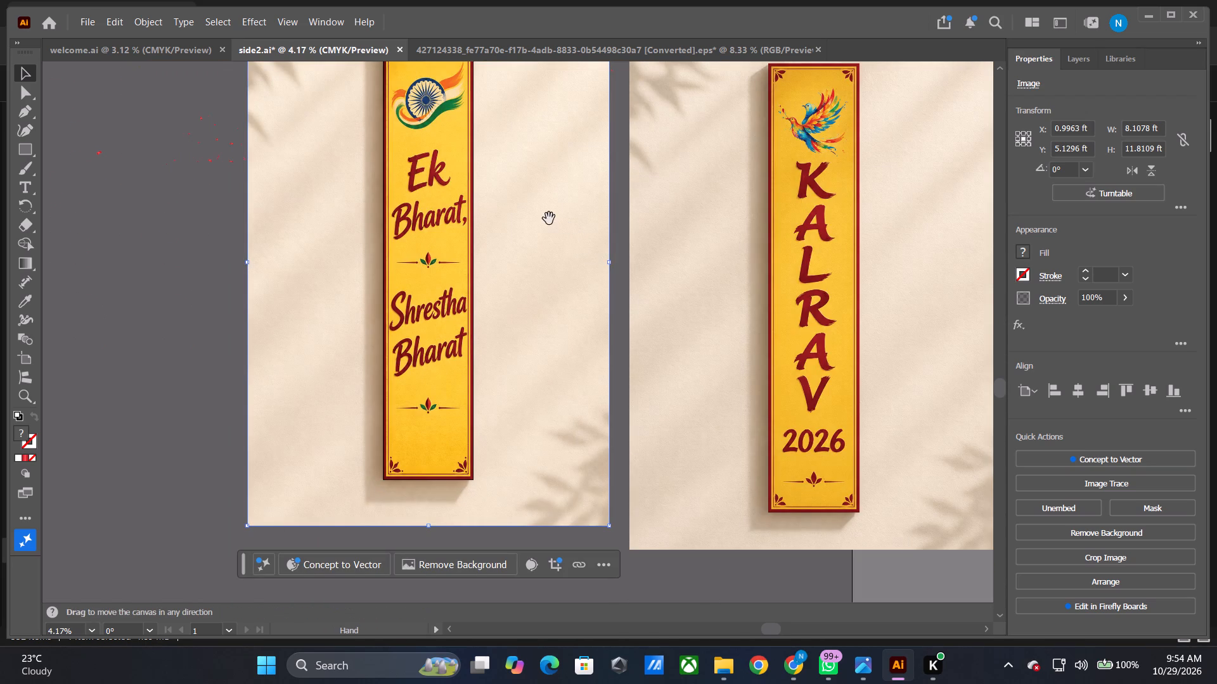
pyautogui.moveTo(526, 218); pyautogui.dragTo(540, 301)
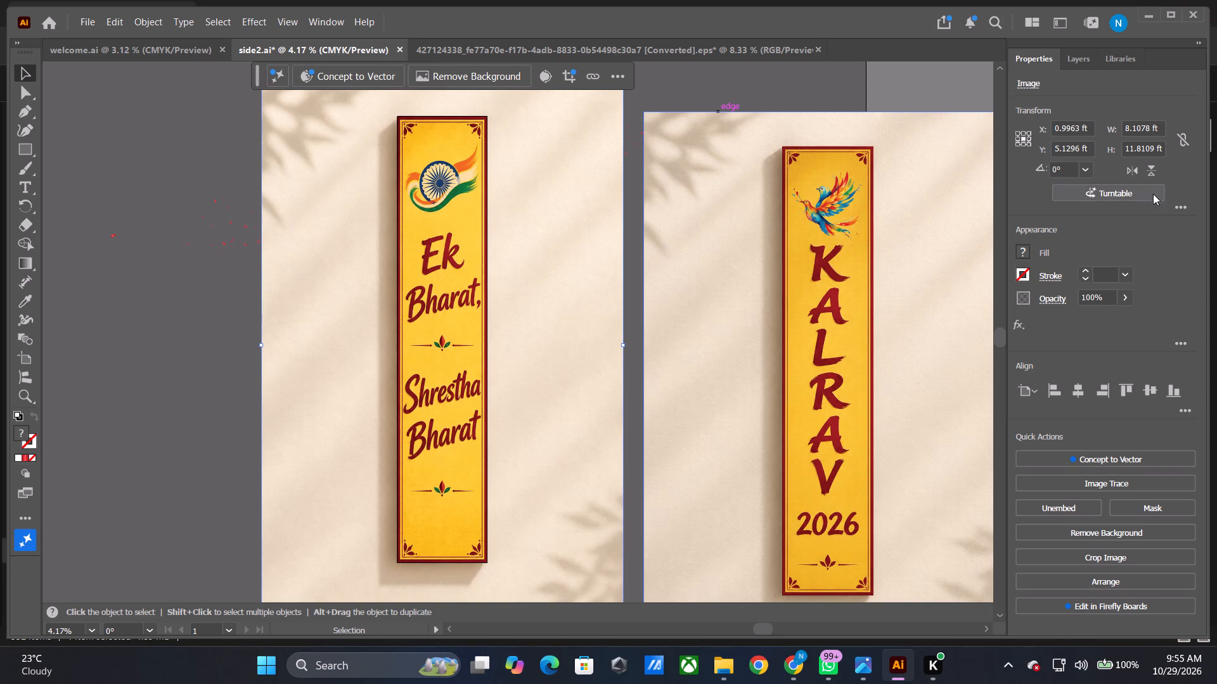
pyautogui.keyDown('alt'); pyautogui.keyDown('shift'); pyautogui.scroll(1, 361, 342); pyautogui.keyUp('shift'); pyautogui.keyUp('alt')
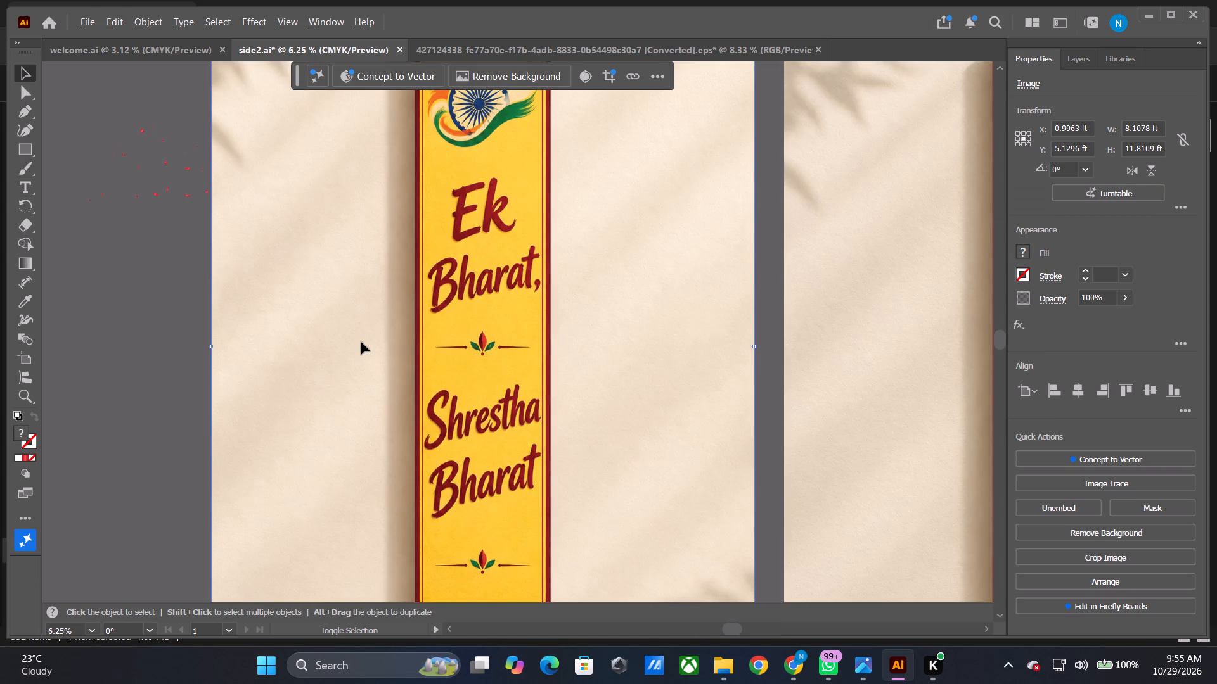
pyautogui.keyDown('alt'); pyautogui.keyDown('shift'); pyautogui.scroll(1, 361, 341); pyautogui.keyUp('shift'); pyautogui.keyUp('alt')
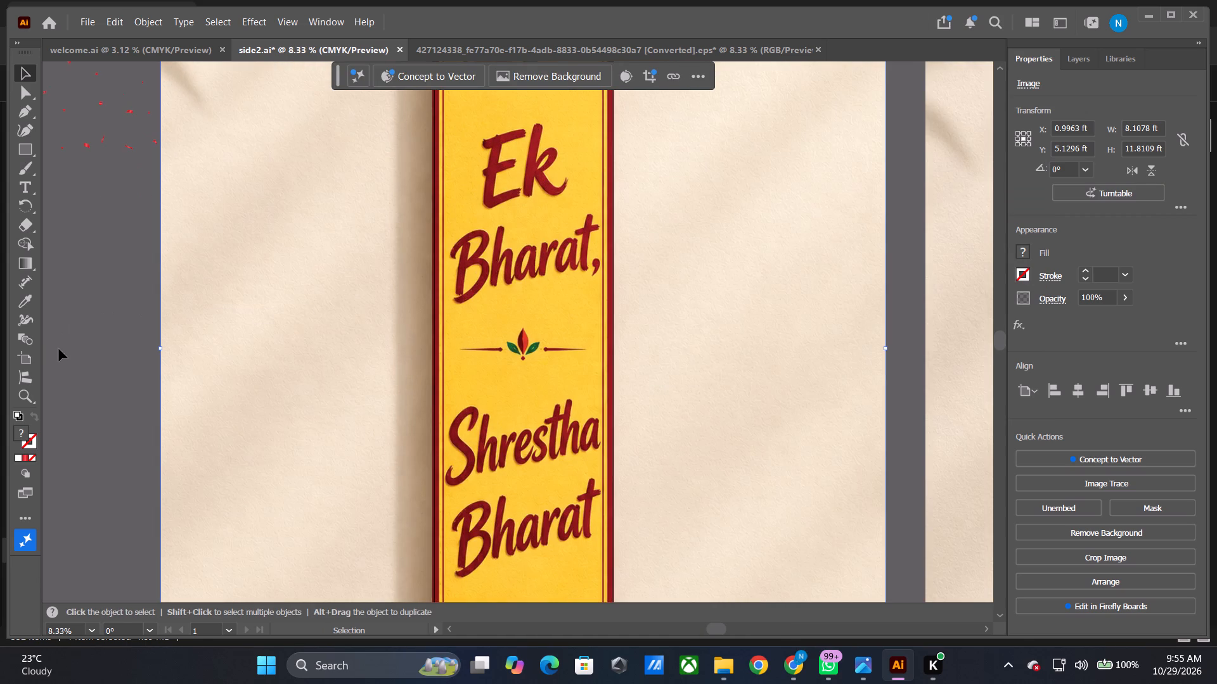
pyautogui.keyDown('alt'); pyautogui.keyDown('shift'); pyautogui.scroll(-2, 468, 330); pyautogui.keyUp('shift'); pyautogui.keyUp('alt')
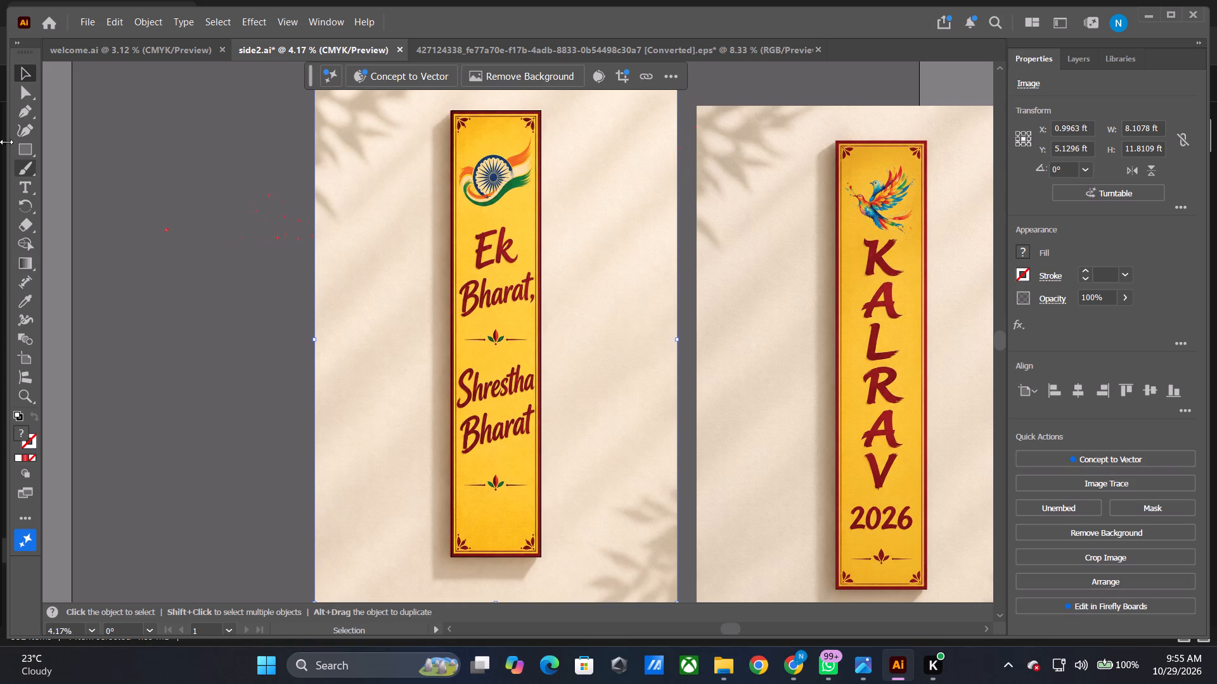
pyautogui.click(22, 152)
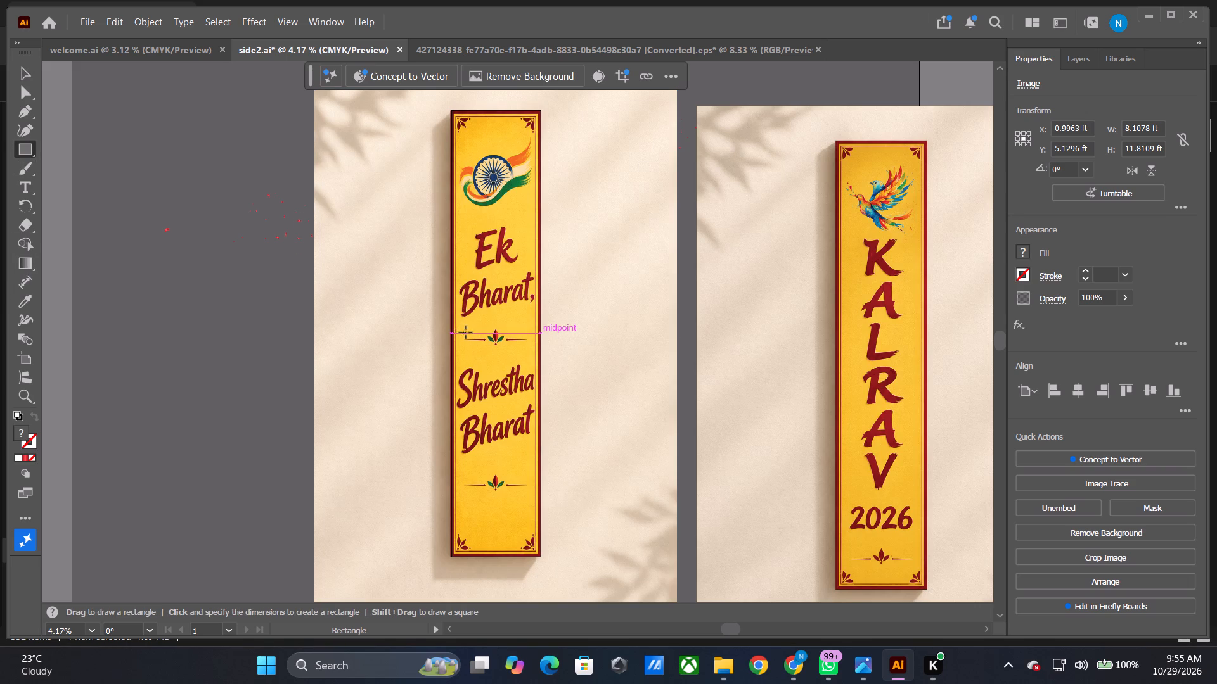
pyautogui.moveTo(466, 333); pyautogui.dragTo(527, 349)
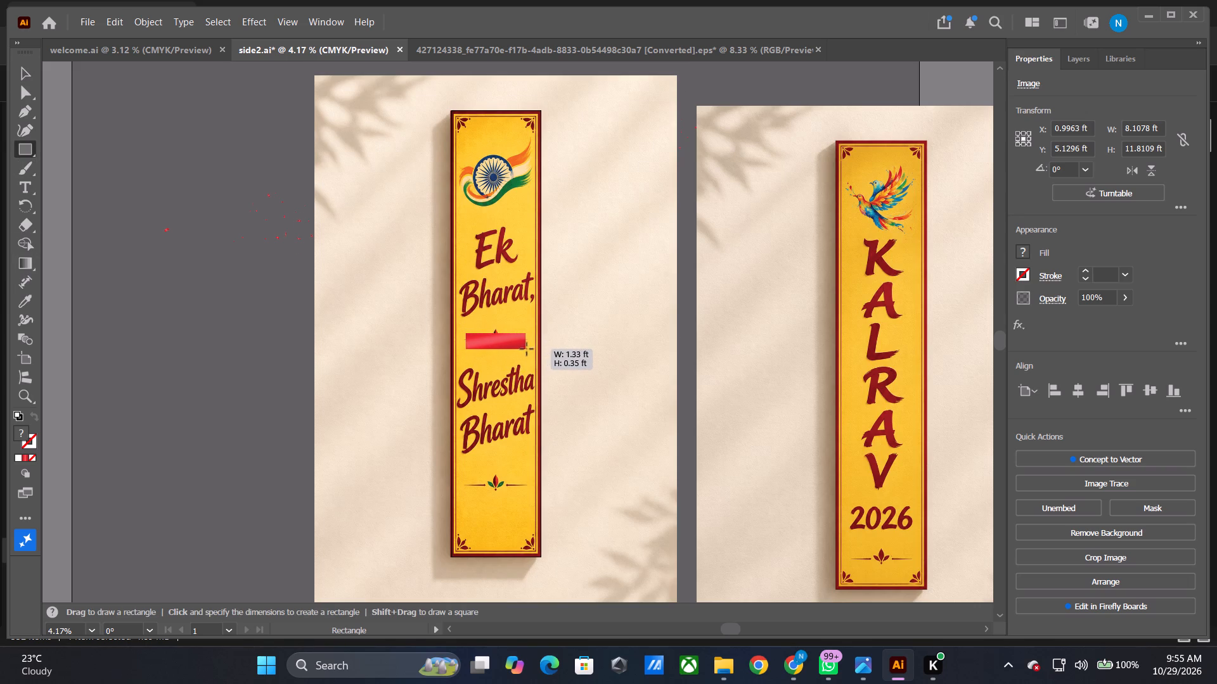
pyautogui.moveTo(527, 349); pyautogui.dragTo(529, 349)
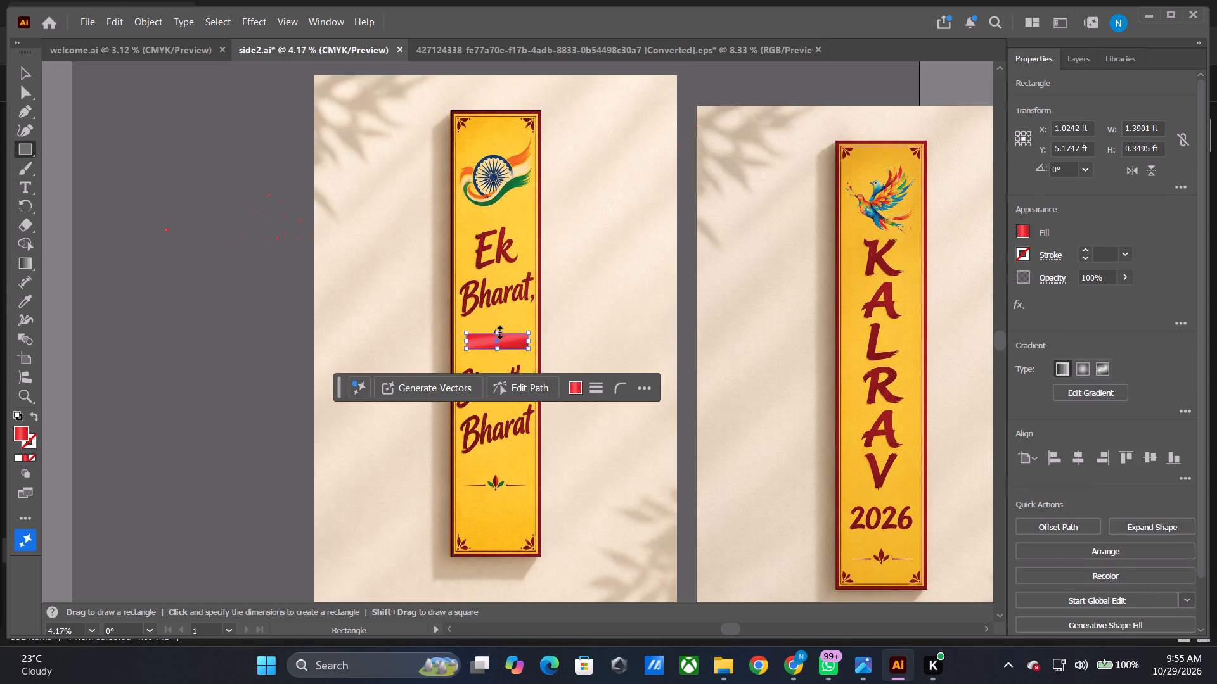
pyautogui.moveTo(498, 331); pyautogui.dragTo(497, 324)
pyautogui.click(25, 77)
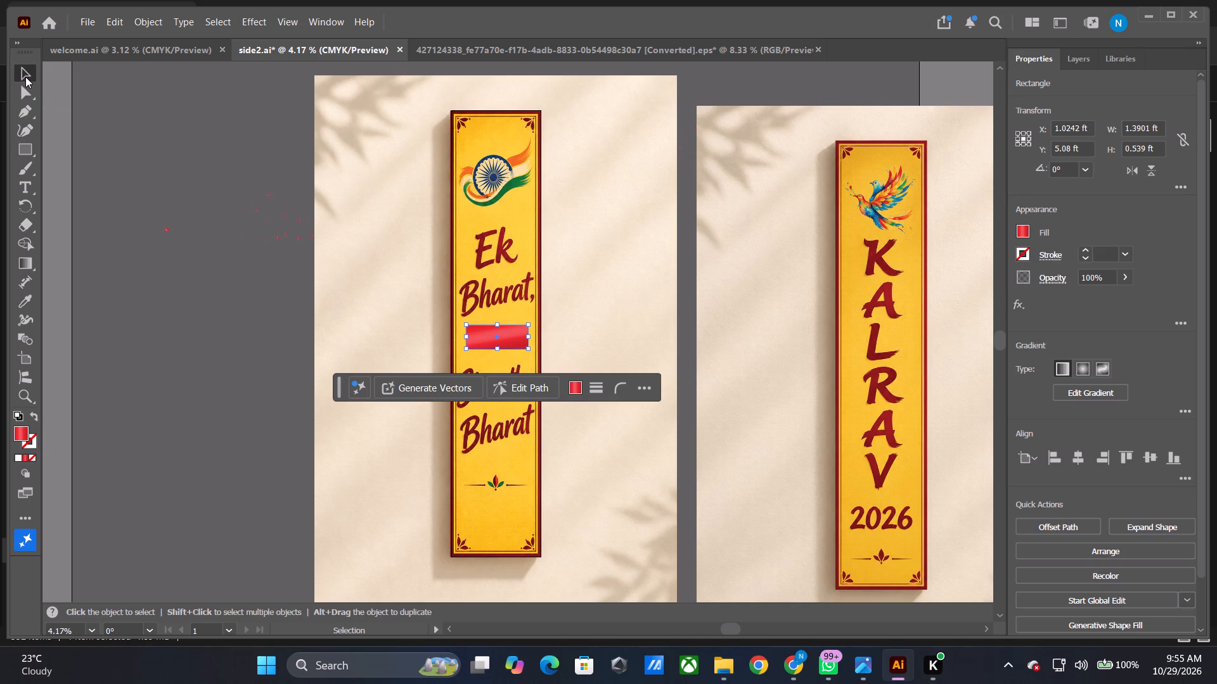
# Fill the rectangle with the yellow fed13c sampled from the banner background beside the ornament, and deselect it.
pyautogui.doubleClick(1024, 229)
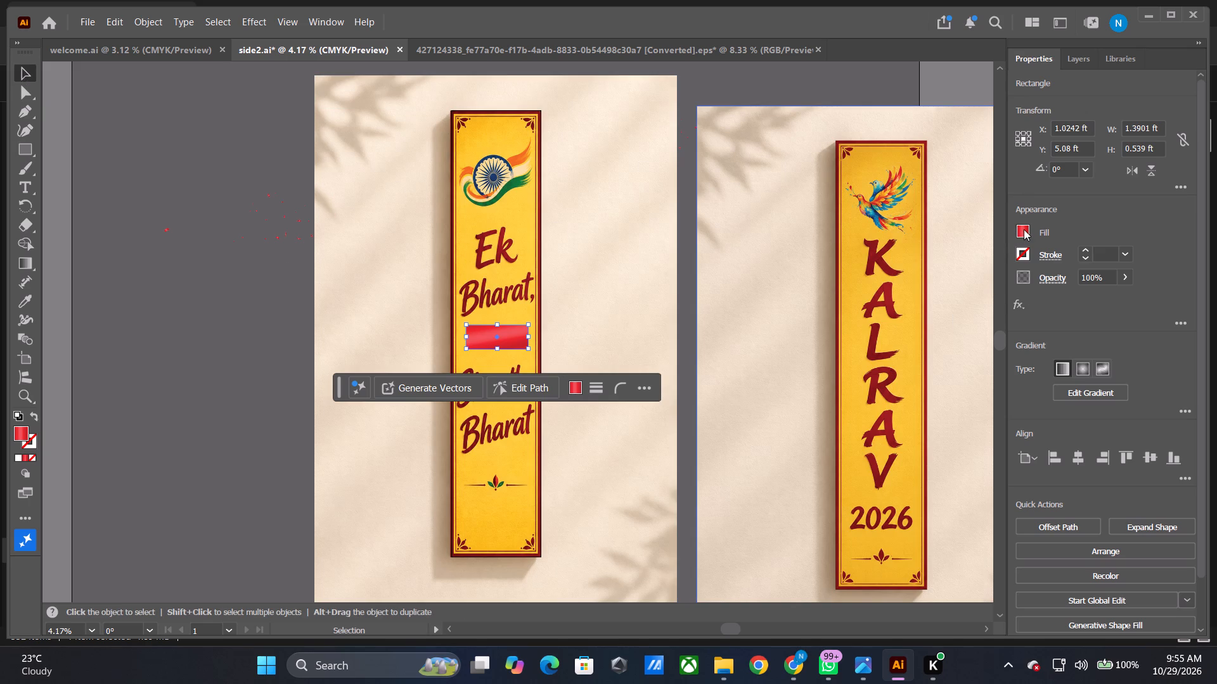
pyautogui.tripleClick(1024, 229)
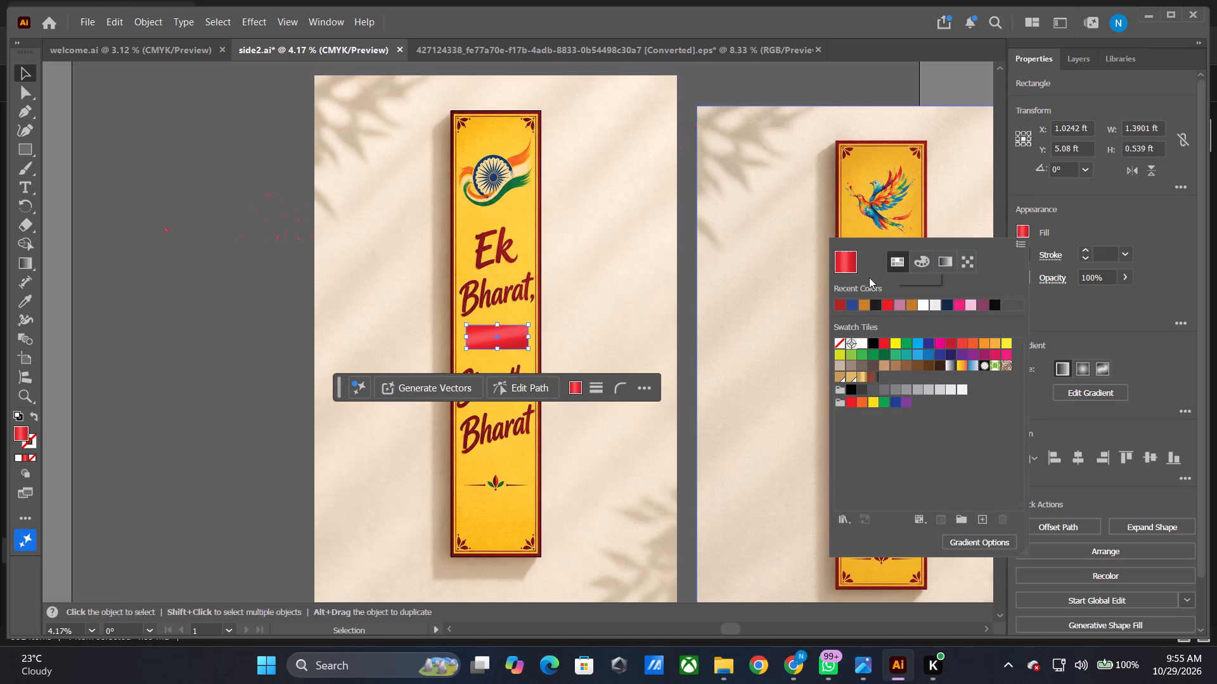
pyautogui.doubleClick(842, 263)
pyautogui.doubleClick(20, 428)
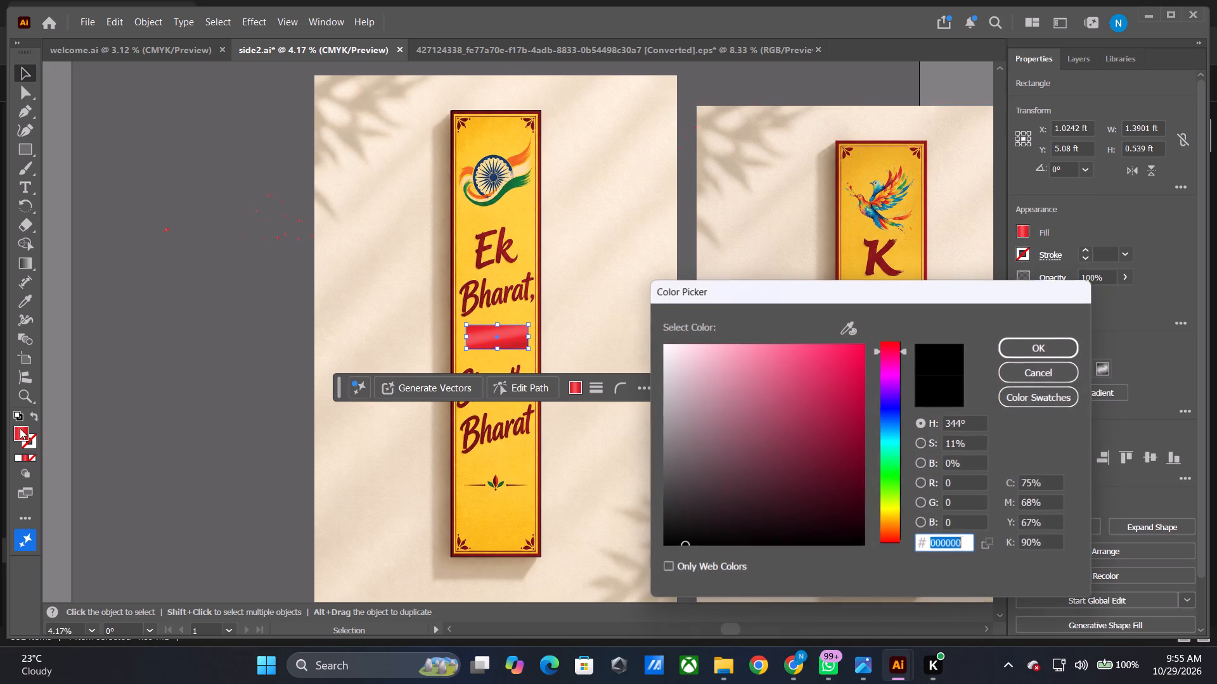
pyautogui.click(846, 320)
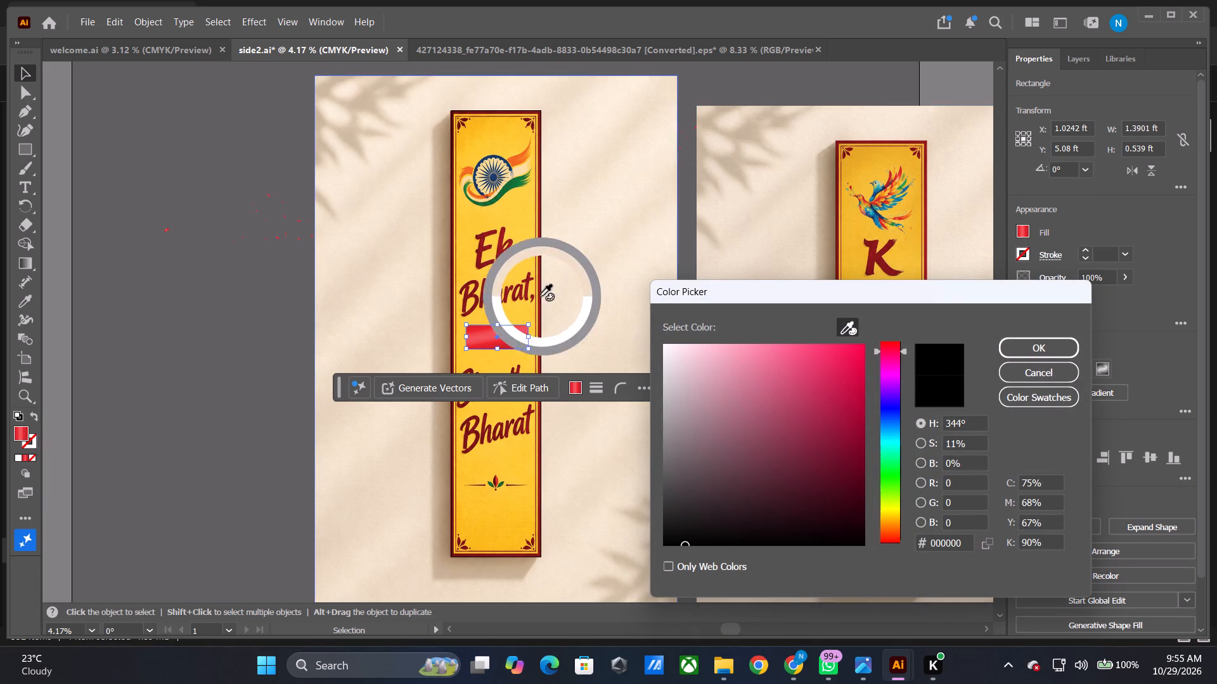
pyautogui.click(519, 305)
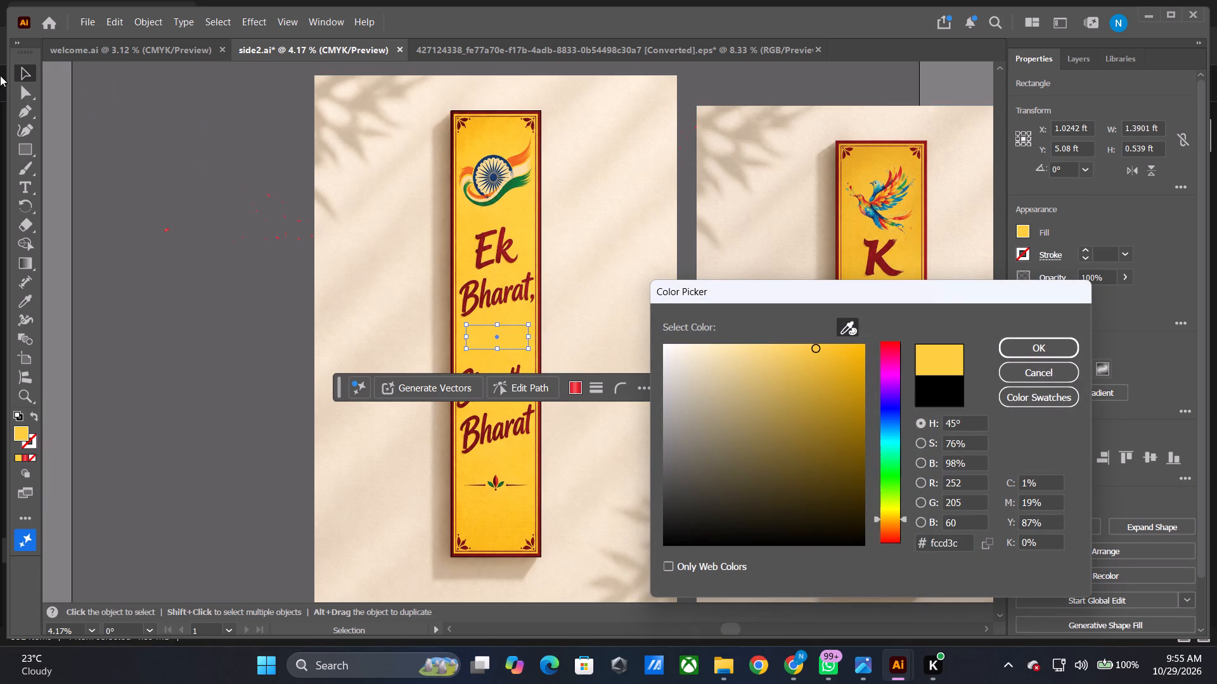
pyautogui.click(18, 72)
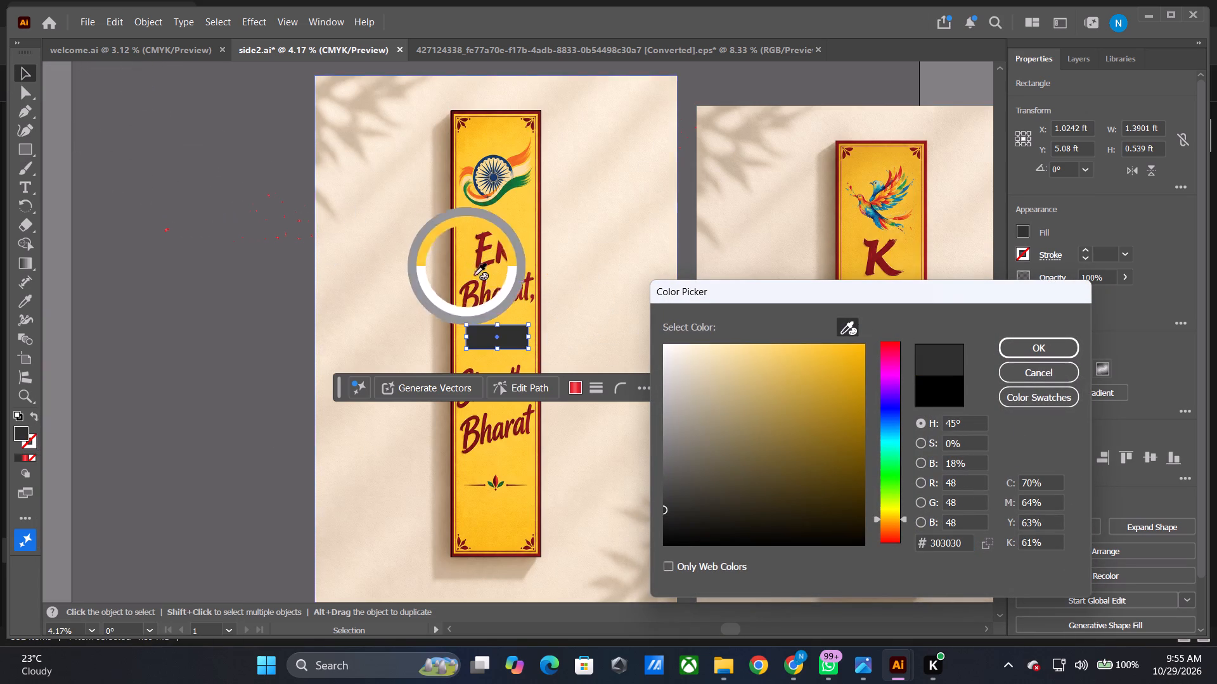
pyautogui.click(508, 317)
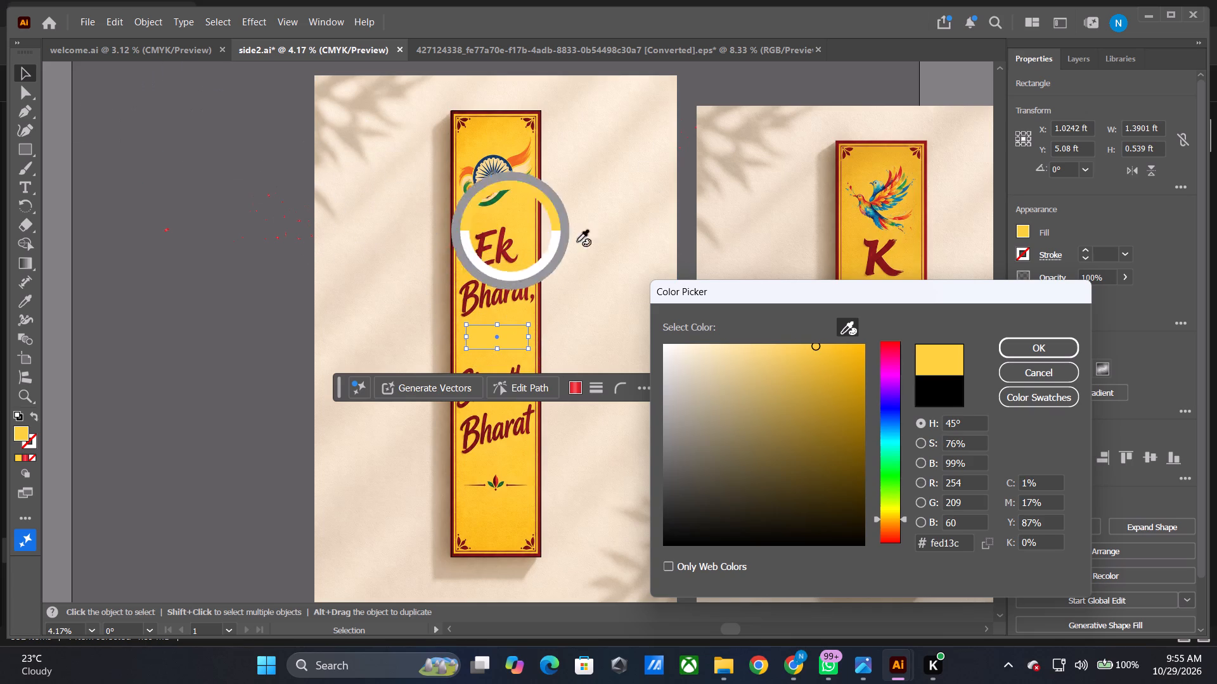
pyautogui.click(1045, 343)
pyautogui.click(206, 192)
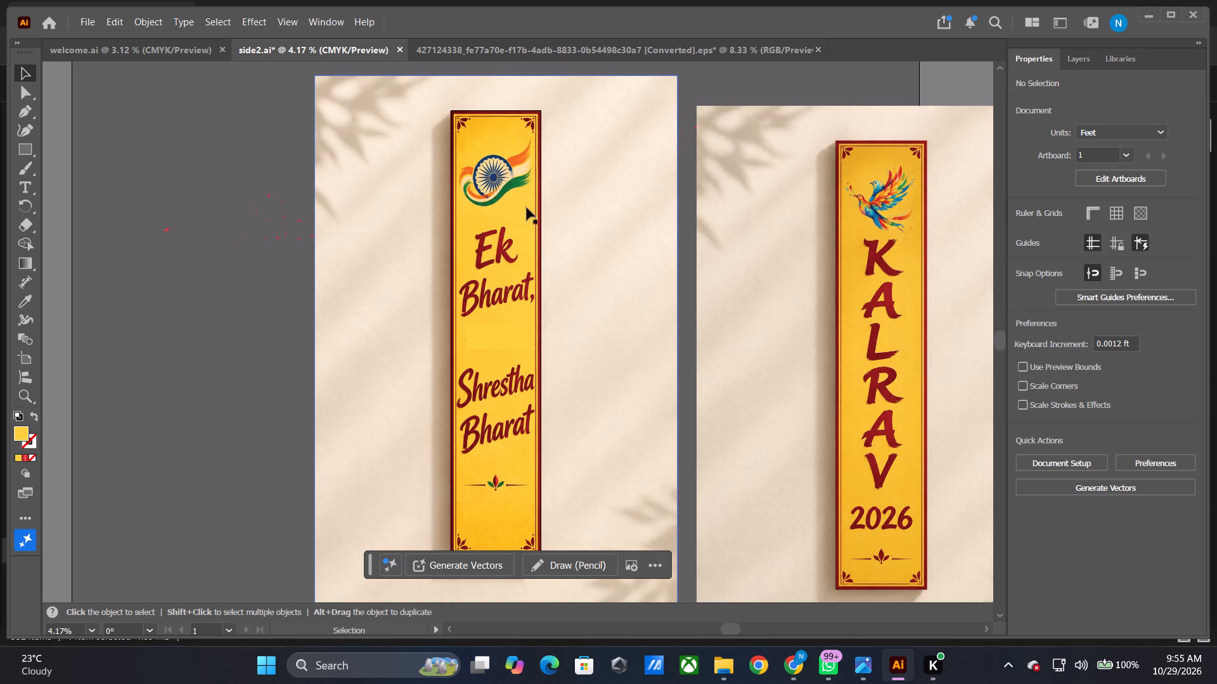
# Delete the Ek Bharat banner image and the yellow cover rectangle, leaving the tall artboard empty.
pyautogui.click(577, 198)
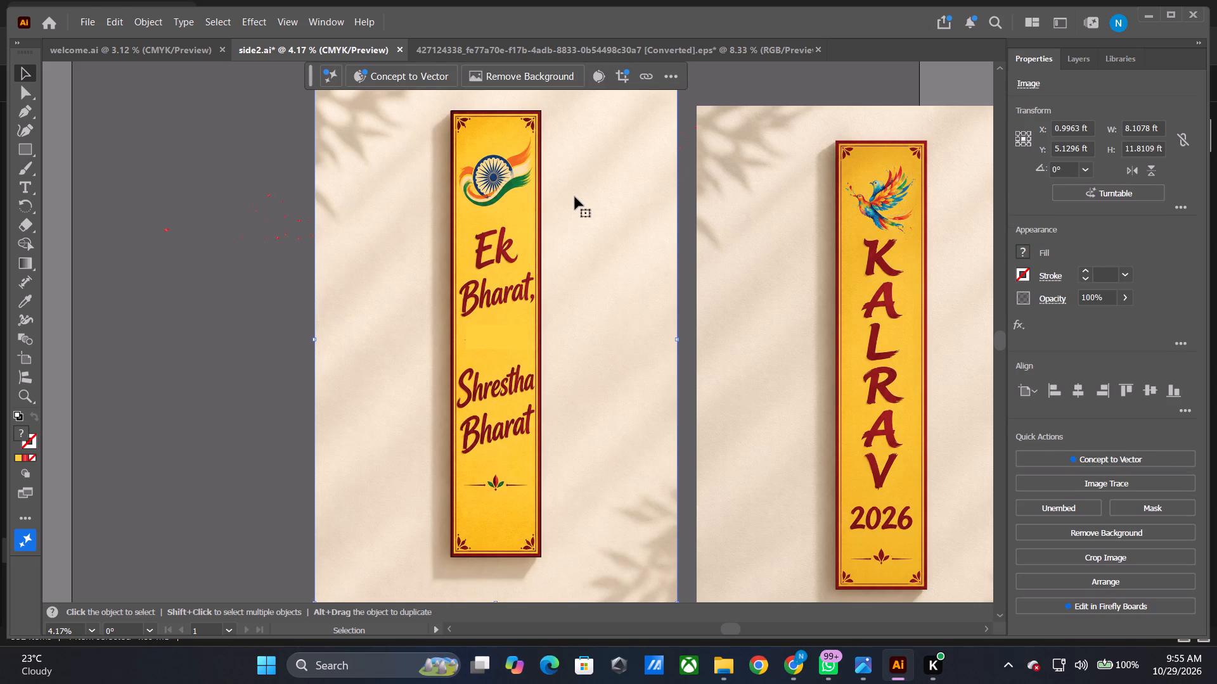
pyautogui.press('Delete')
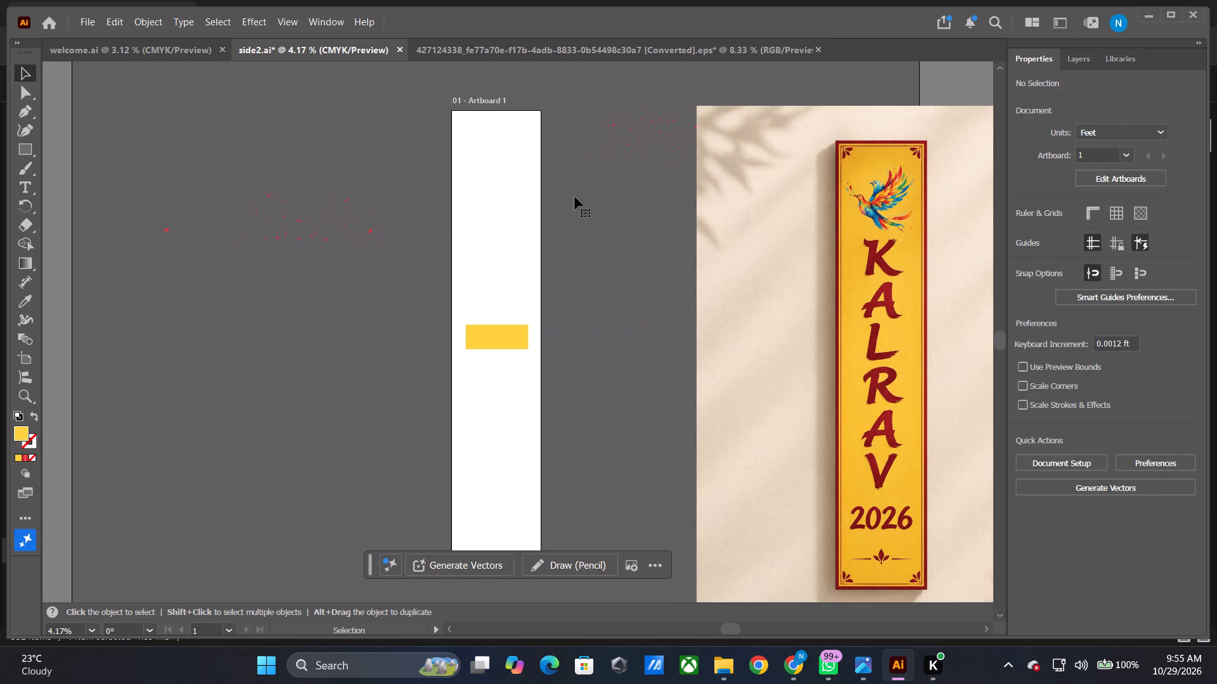
pyautogui.click(496, 331)
pyautogui.press('Delete')
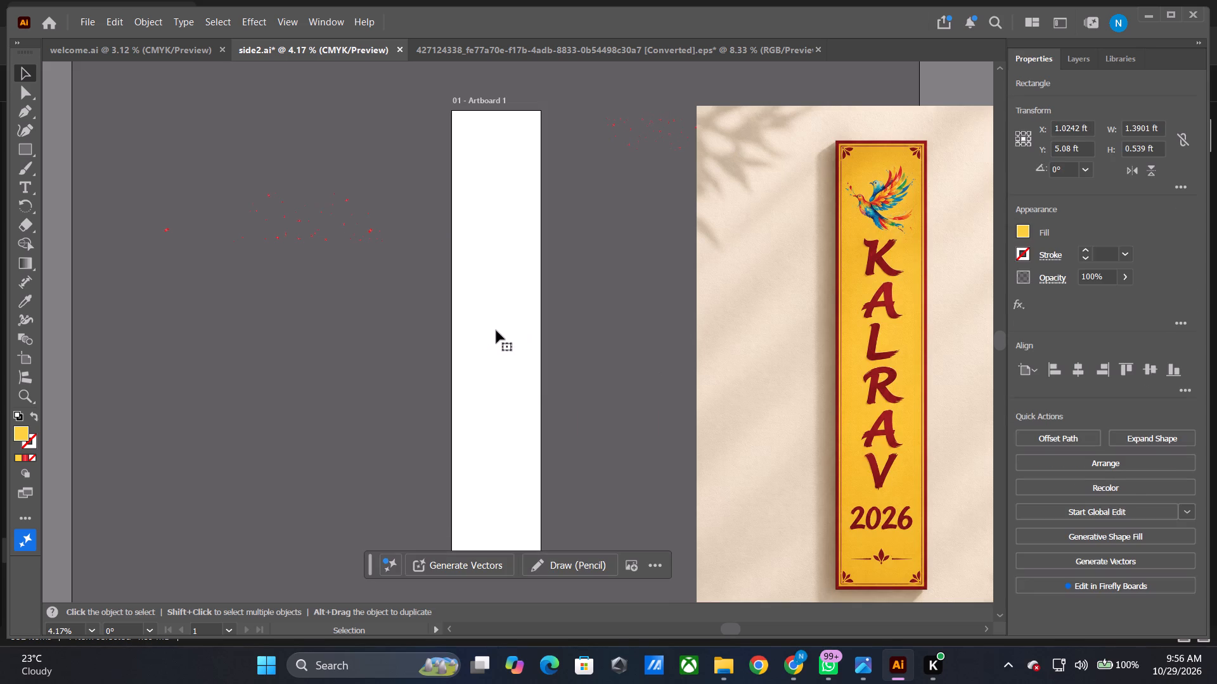
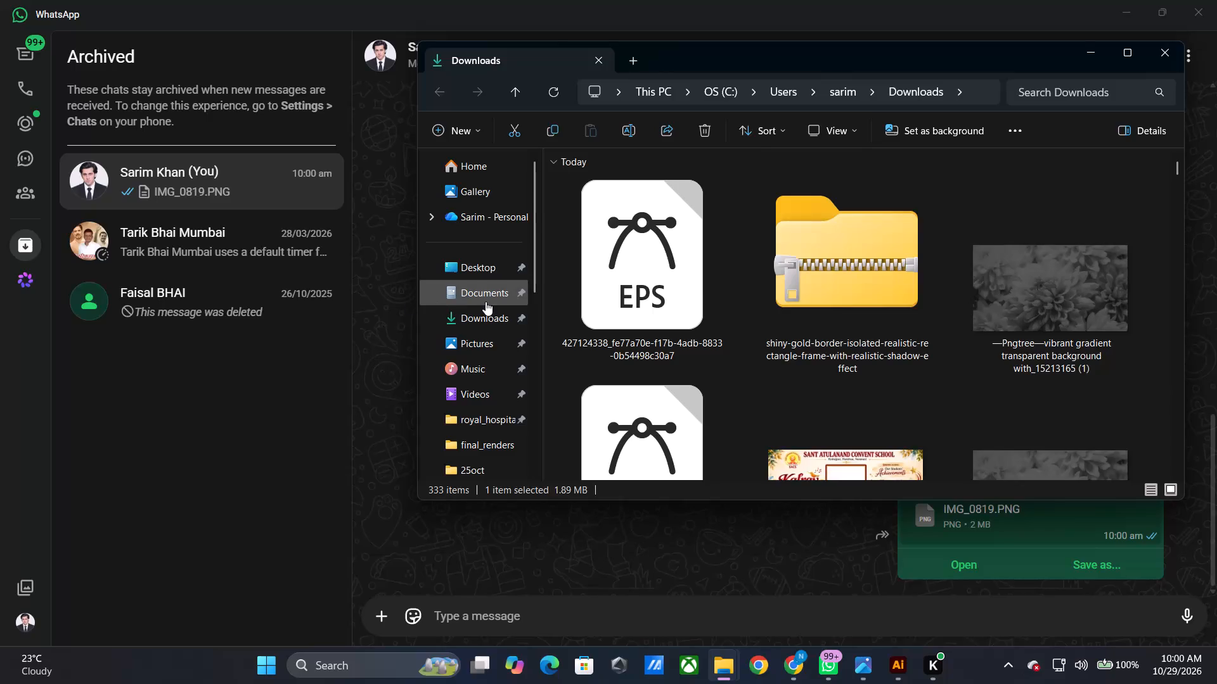
# Place the IMG_0819 image from the Downloads folder onto the empty tall artboard of side2.ai in Illustrator.
pyautogui.click(479, 329)
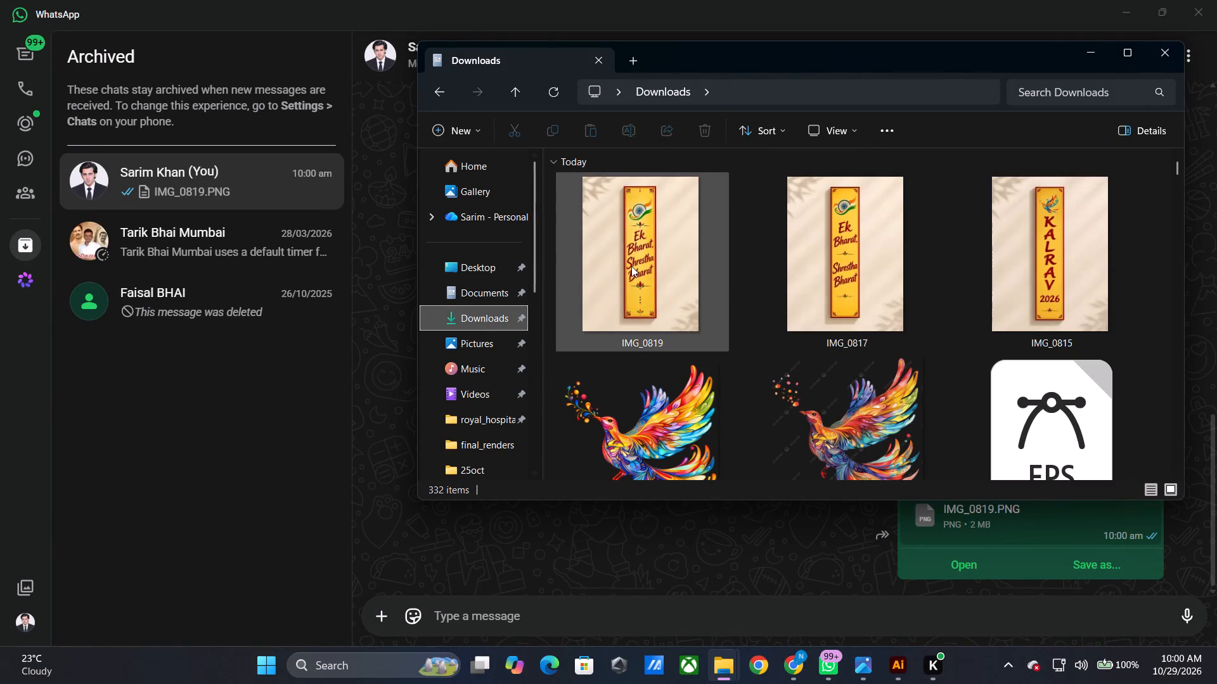
pyautogui.moveTo(632, 265); pyautogui.dragTo(896, 652)
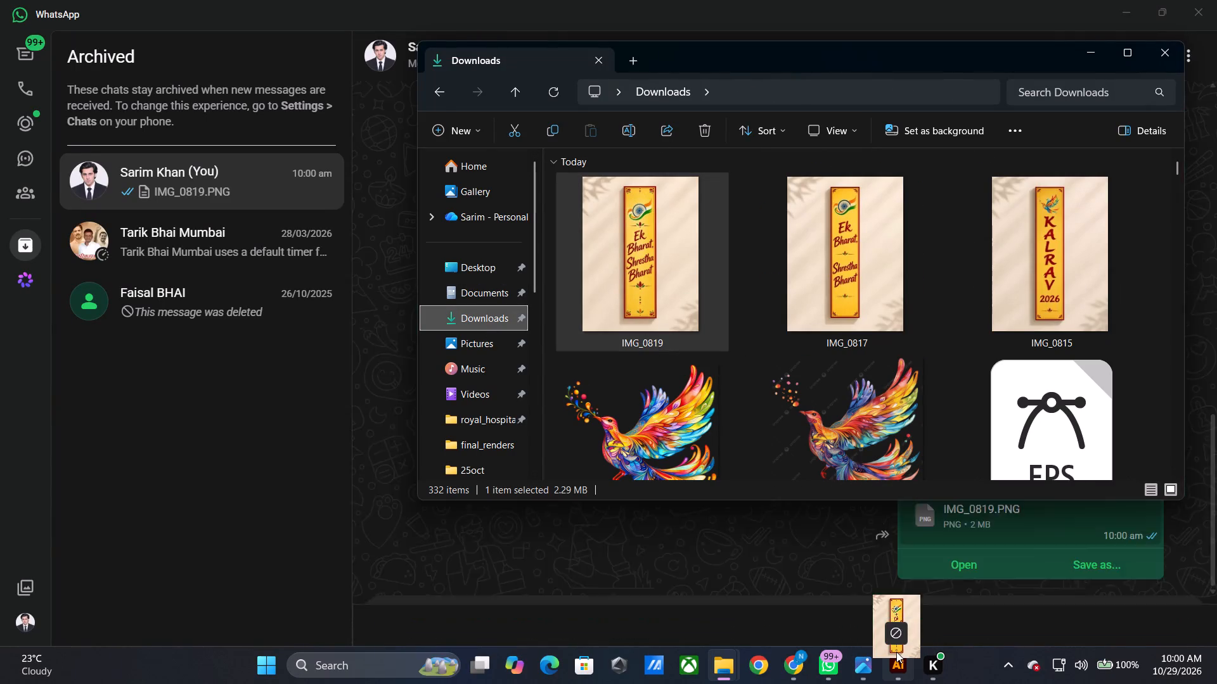
pyautogui.moveTo(896, 652); pyautogui.dragTo(485, 389)
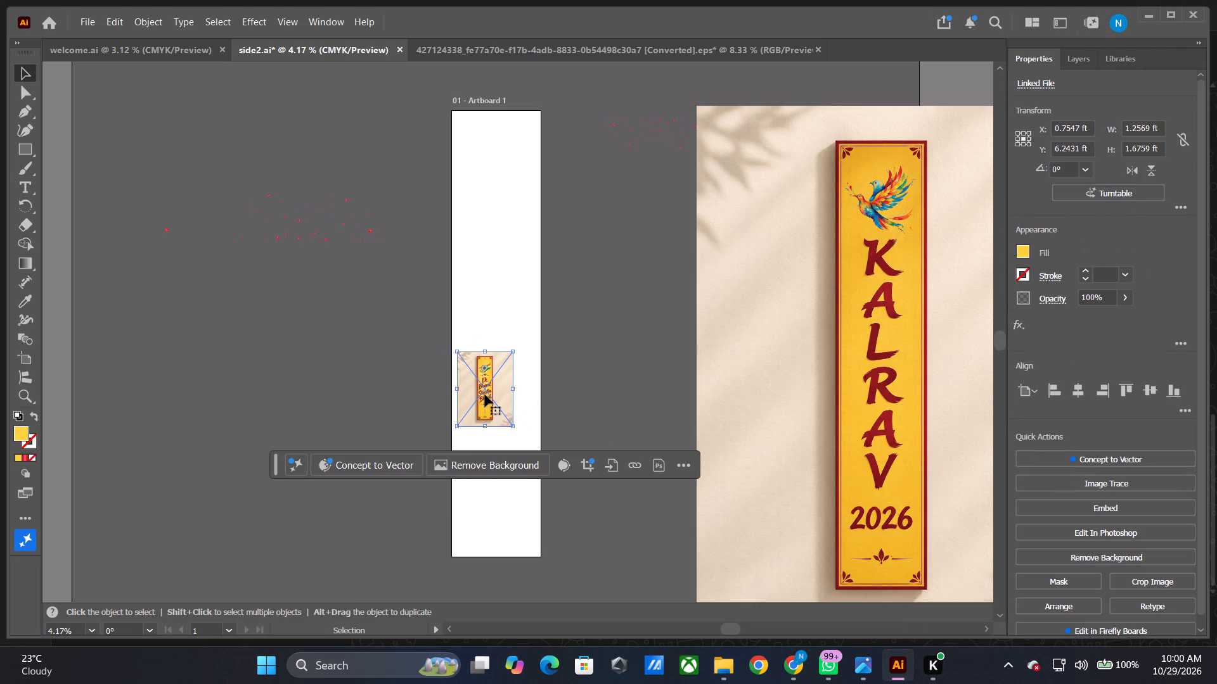
# Scale the placed Ek Bharat image proportionally to about 7.09 by 9.45 ft, centred on the artboard so the banner matches its width.
pyautogui.keyDown('shift'); pyautogui.moveTo(483, 349); pyautogui.dragTo(518, 91); pyautogui.keyUp('shift')
pyautogui.moveTo(498, 188); pyautogui.dragTo(510, 196)
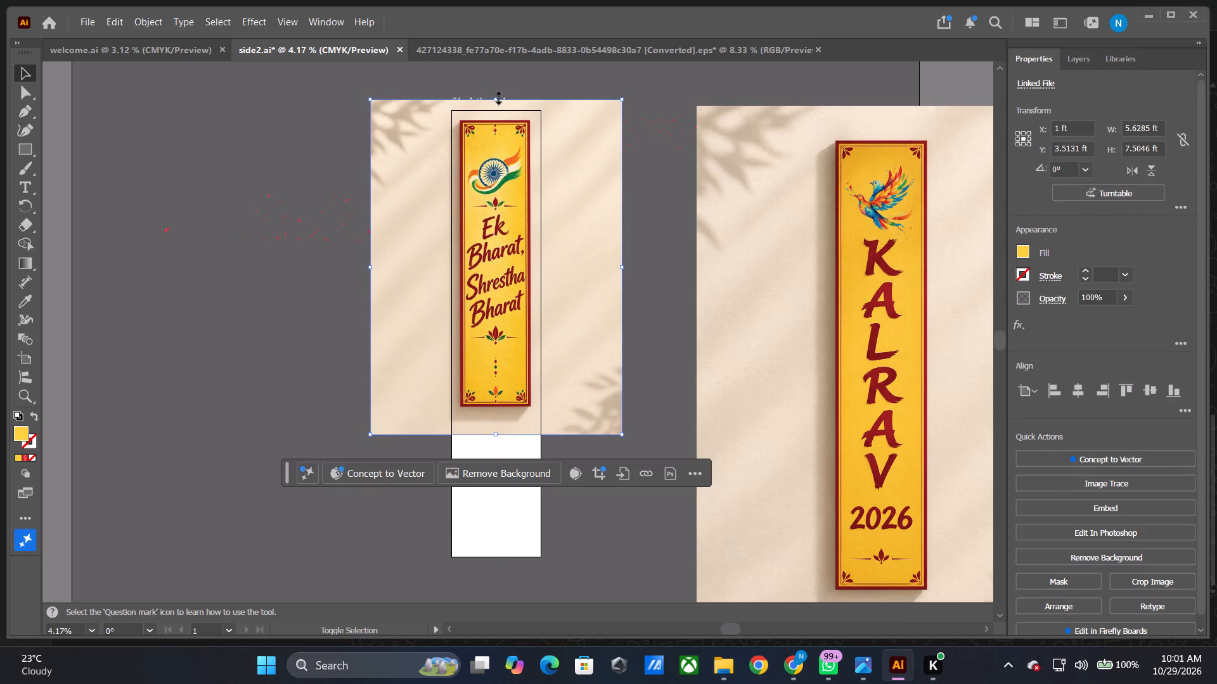
pyautogui.keyDown('shift'); pyautogui.moveTo(497, 96); pyautogui.dragTo(497, 89); pyautogui.keyUp('shift')
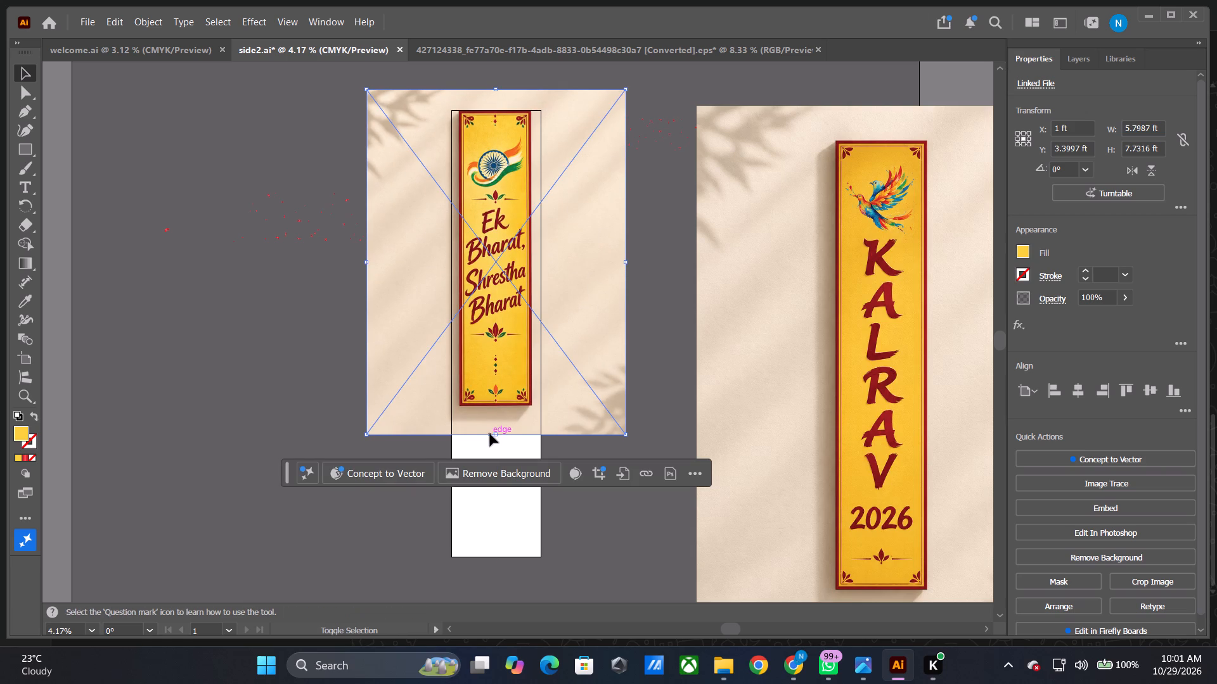
pyautogui.keyDown('shift'); pyautogui.moveTo(493, 435); pyautogui.dragTo(489, 514); pyautogui.keyUp('shift')
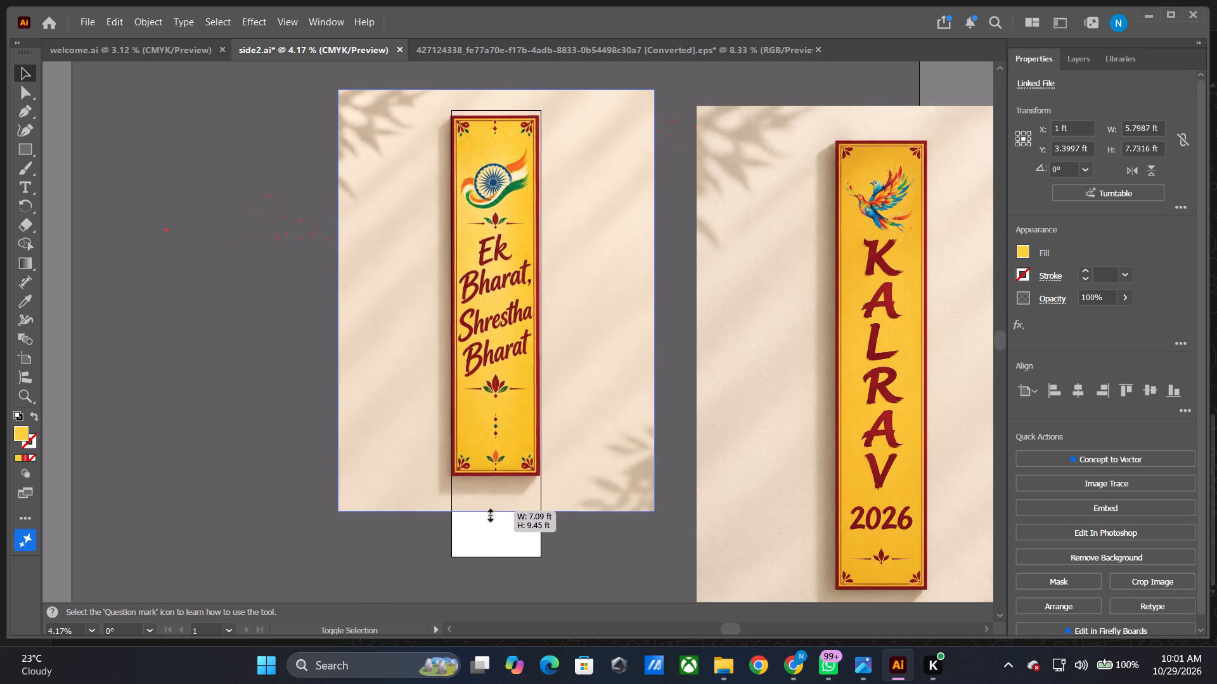
# Enlarge the Ek Bharat banner image proportionally to about 8.56 × 11.42 ft so it reaches the artboard's bottom edge.
pyautogui.keyDown('shift'); pyautogui.moveTo(489, 514); pyautogui.dragTo(489, 599); pyautogui.keyUp('shift')
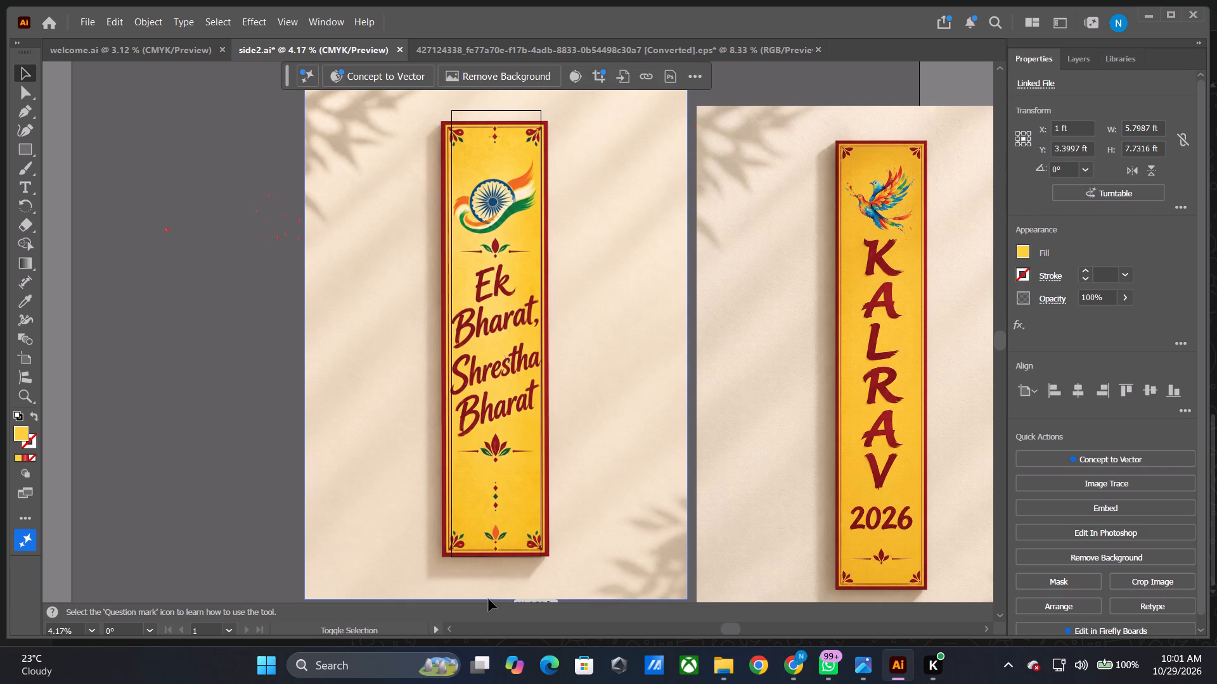
# Embed the linked Ek Bharat banner image in the document.
pyautogui.keyDown('alt'); pyautogui.keyDown('shift'); pyautogui.scroll(1, 489, 373); pyautogui.keyUp('shift'); pyautogui.keyUp('alt')
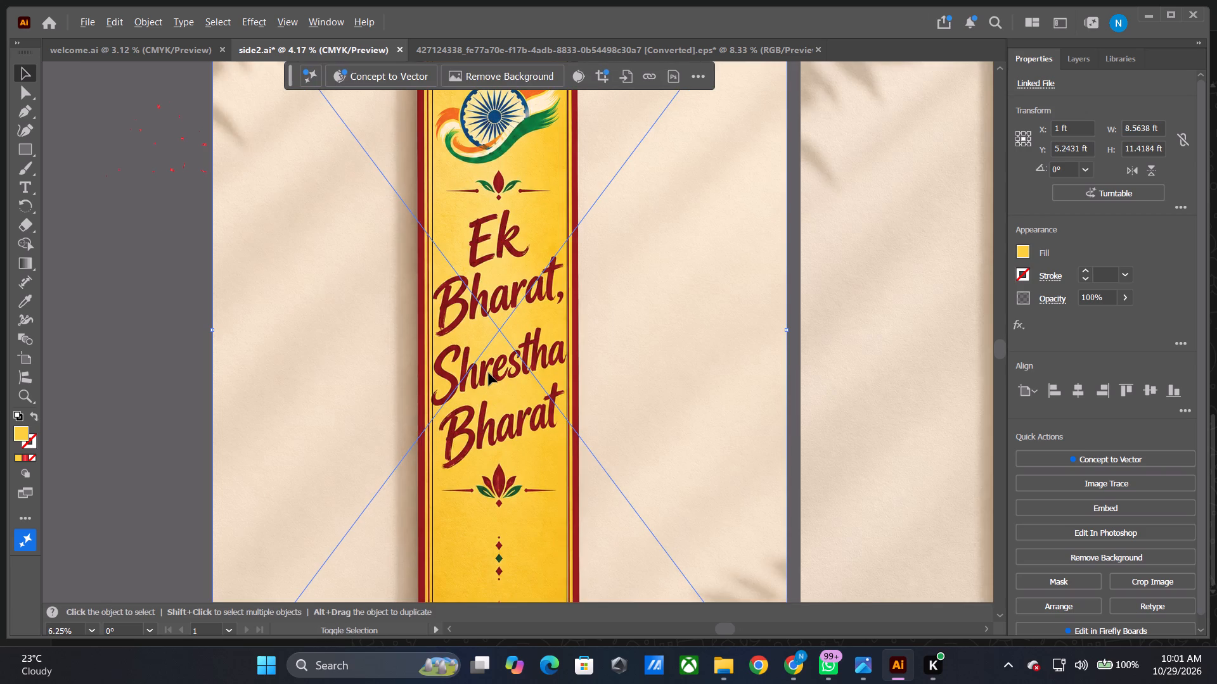
pyautogui.click(1049, 509)
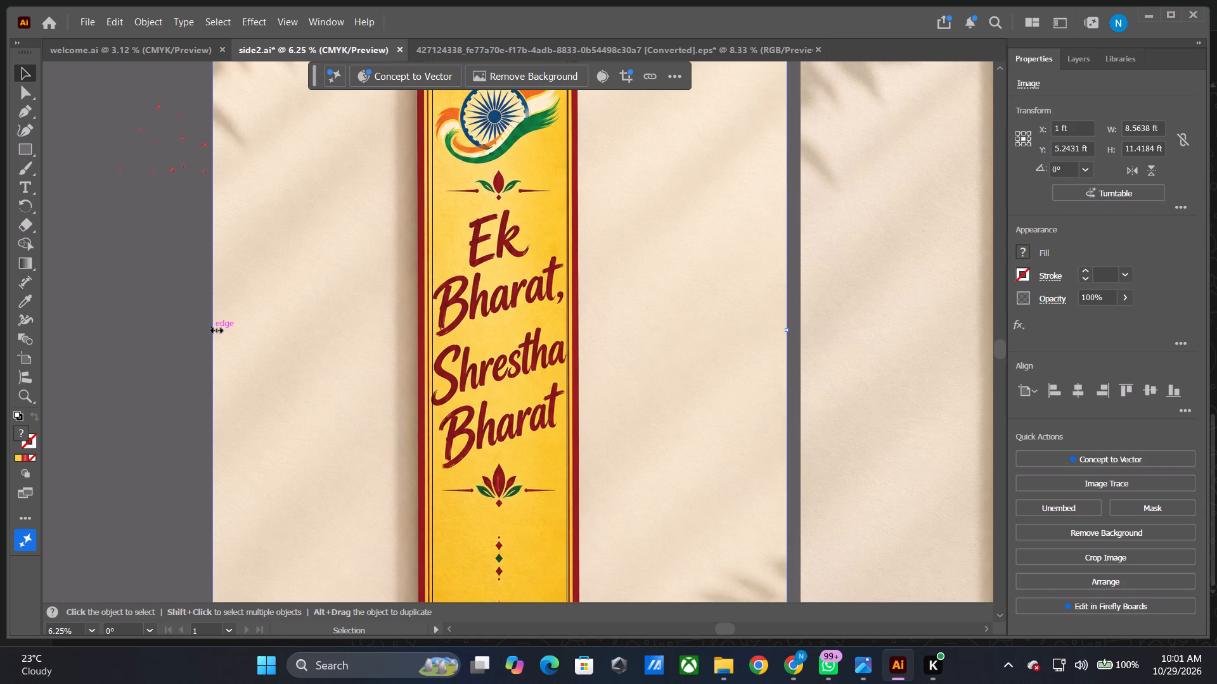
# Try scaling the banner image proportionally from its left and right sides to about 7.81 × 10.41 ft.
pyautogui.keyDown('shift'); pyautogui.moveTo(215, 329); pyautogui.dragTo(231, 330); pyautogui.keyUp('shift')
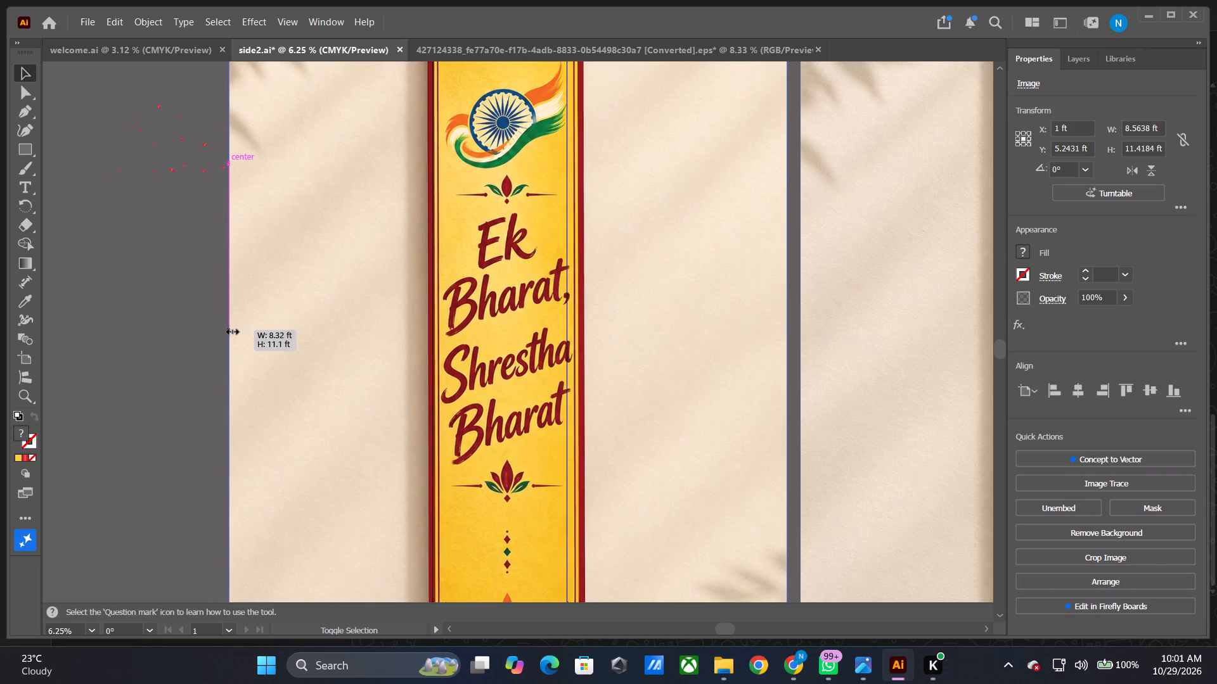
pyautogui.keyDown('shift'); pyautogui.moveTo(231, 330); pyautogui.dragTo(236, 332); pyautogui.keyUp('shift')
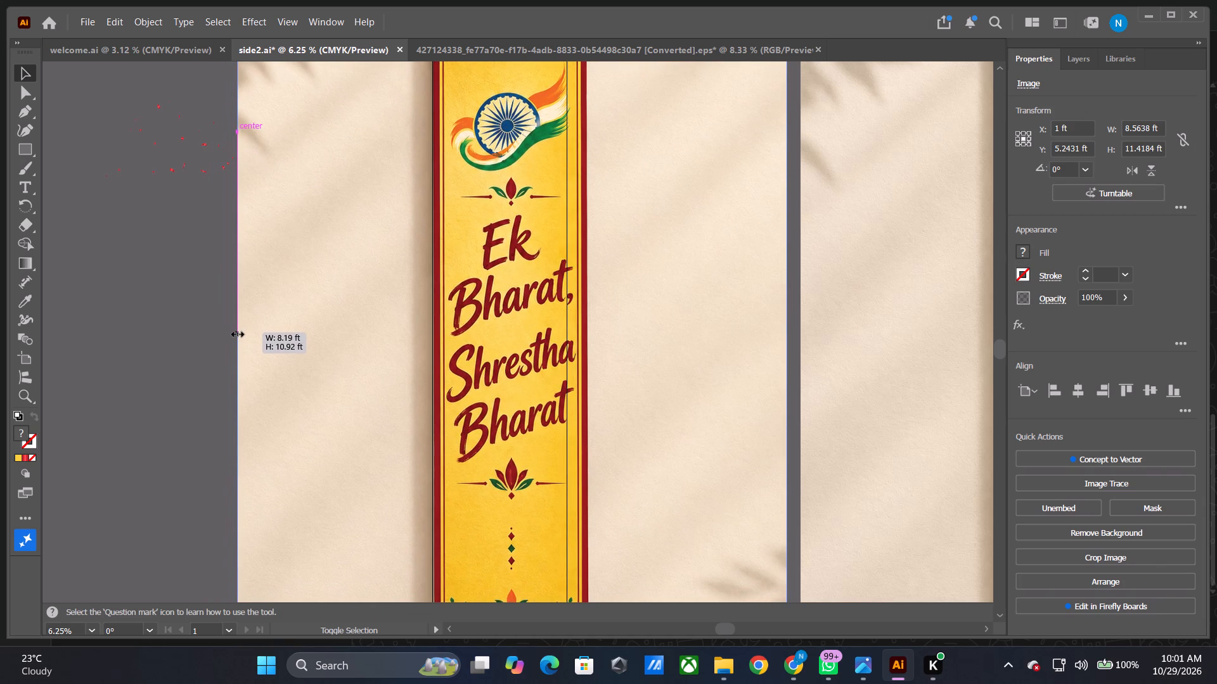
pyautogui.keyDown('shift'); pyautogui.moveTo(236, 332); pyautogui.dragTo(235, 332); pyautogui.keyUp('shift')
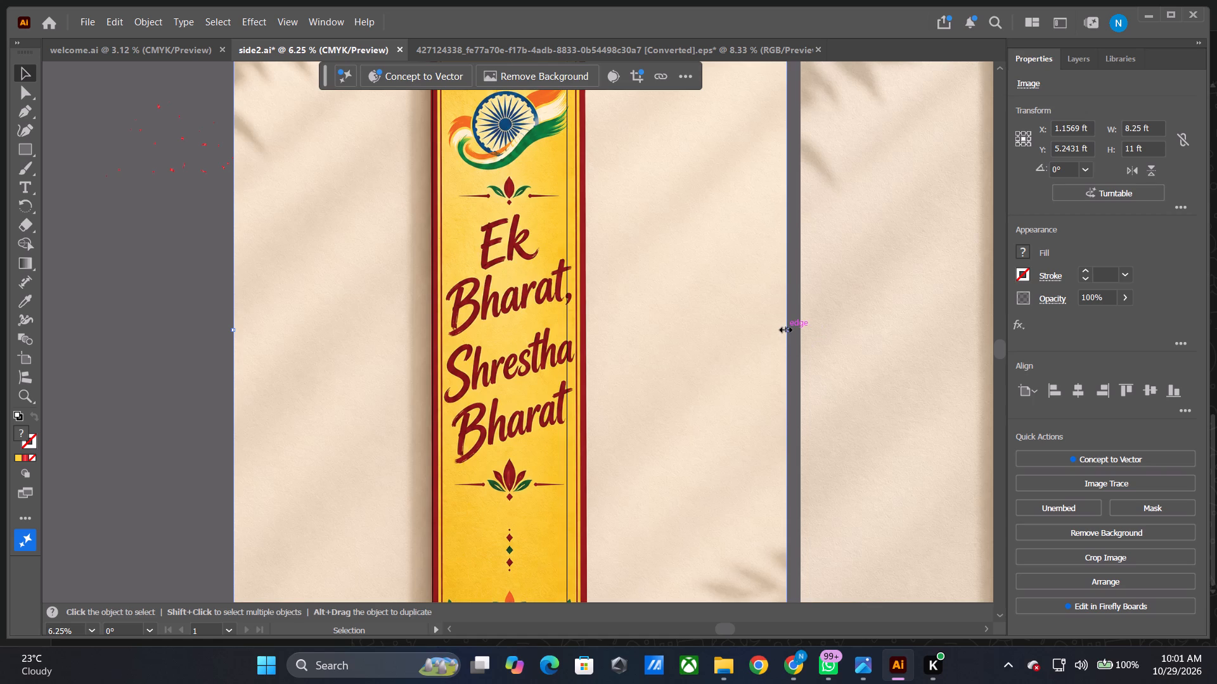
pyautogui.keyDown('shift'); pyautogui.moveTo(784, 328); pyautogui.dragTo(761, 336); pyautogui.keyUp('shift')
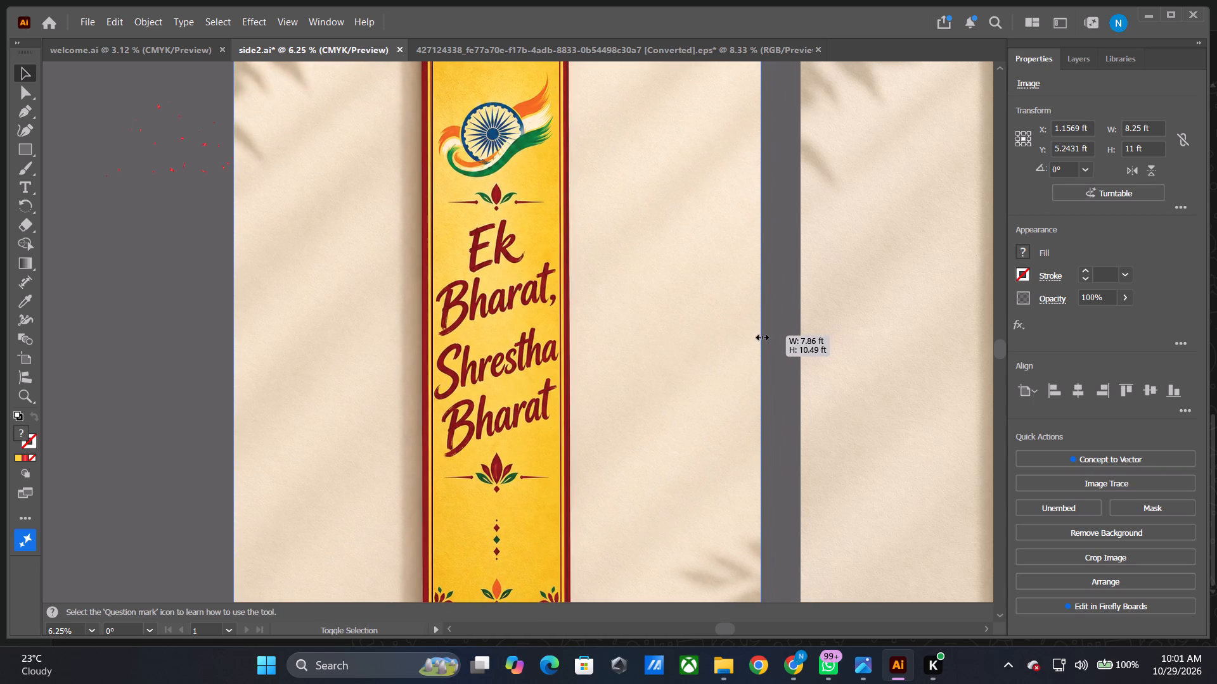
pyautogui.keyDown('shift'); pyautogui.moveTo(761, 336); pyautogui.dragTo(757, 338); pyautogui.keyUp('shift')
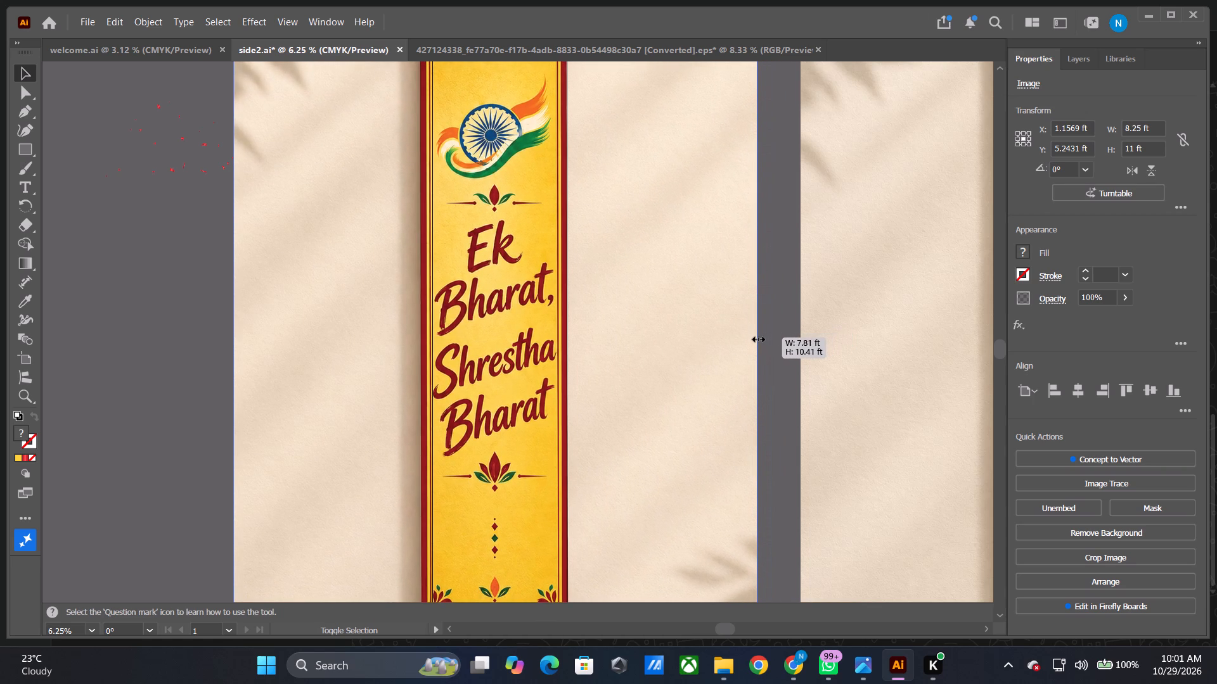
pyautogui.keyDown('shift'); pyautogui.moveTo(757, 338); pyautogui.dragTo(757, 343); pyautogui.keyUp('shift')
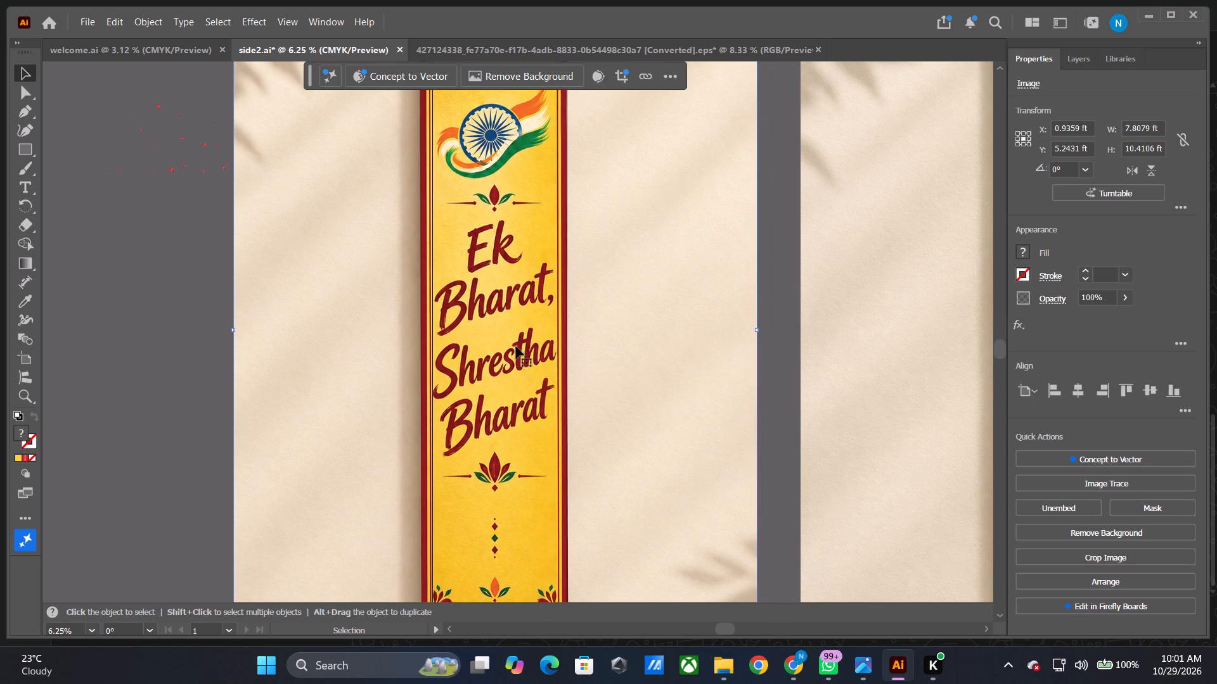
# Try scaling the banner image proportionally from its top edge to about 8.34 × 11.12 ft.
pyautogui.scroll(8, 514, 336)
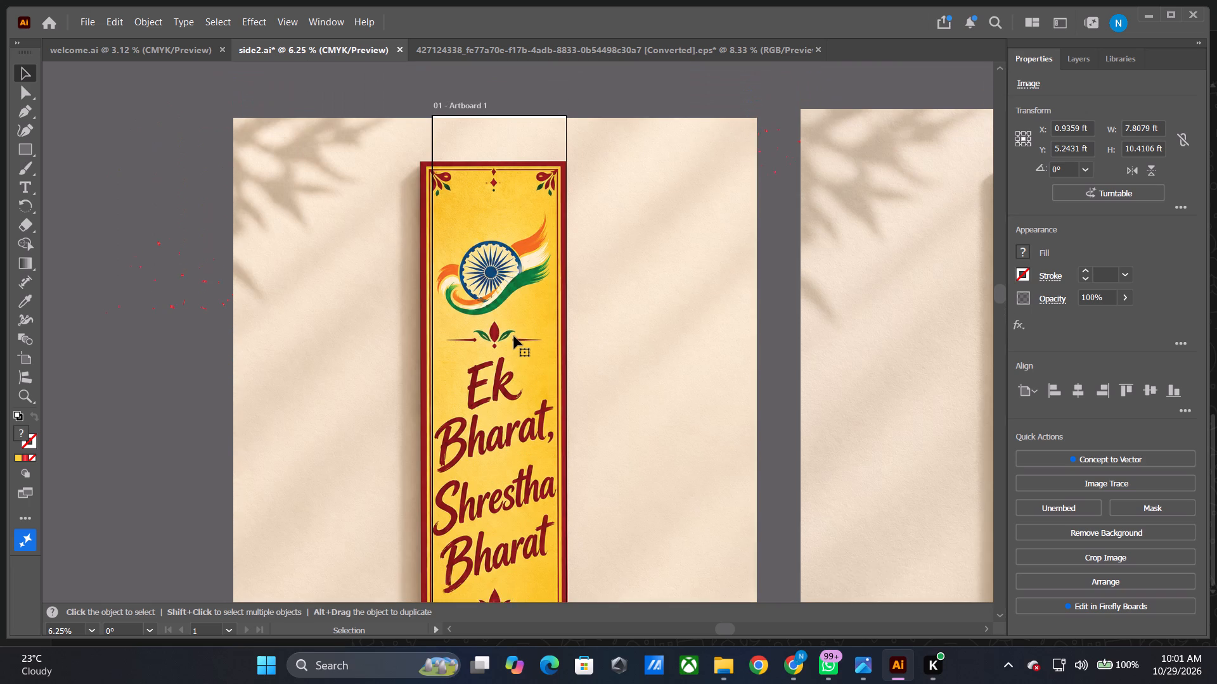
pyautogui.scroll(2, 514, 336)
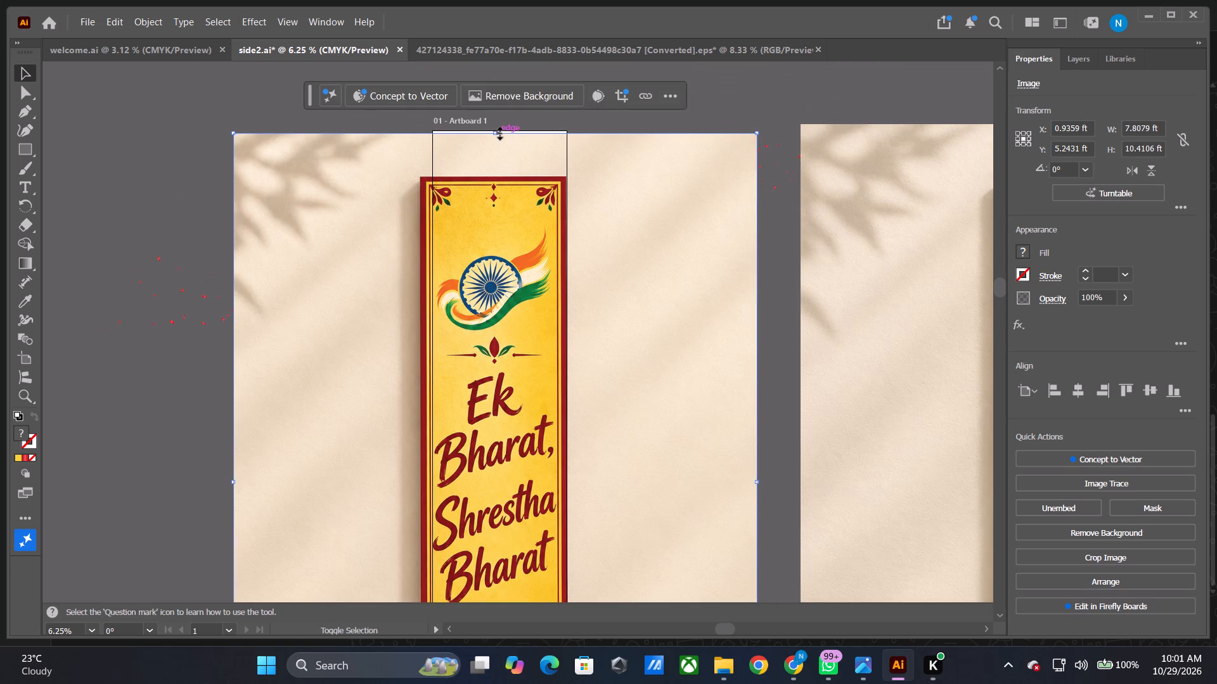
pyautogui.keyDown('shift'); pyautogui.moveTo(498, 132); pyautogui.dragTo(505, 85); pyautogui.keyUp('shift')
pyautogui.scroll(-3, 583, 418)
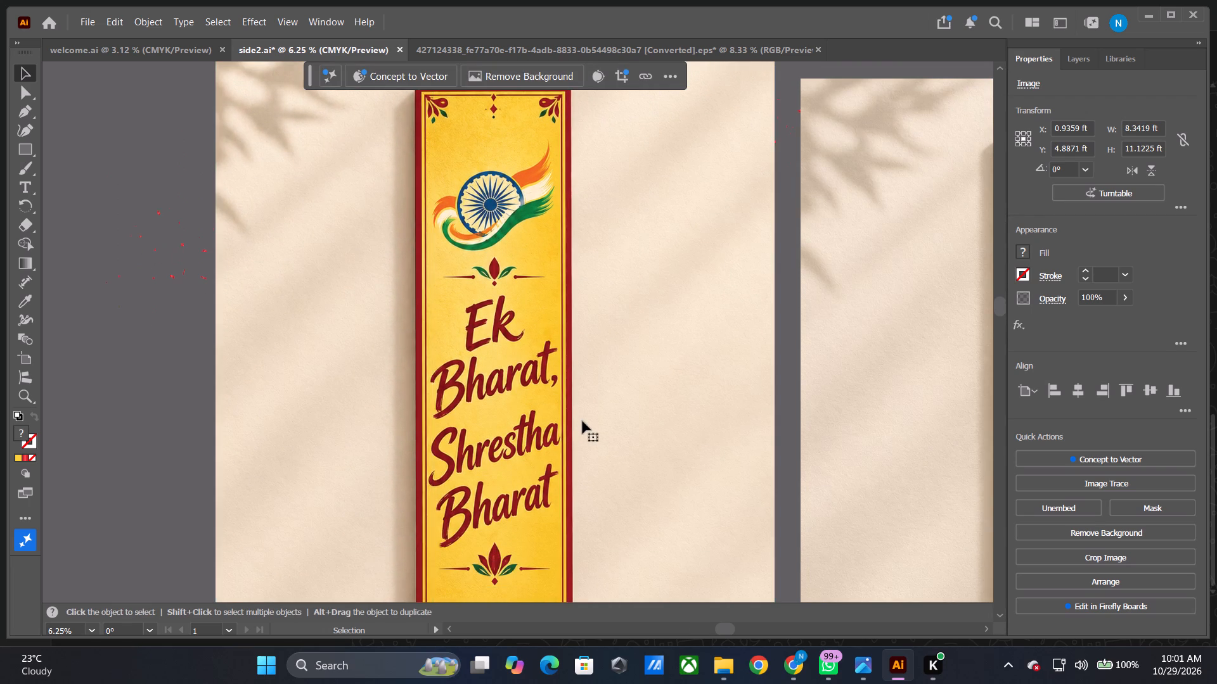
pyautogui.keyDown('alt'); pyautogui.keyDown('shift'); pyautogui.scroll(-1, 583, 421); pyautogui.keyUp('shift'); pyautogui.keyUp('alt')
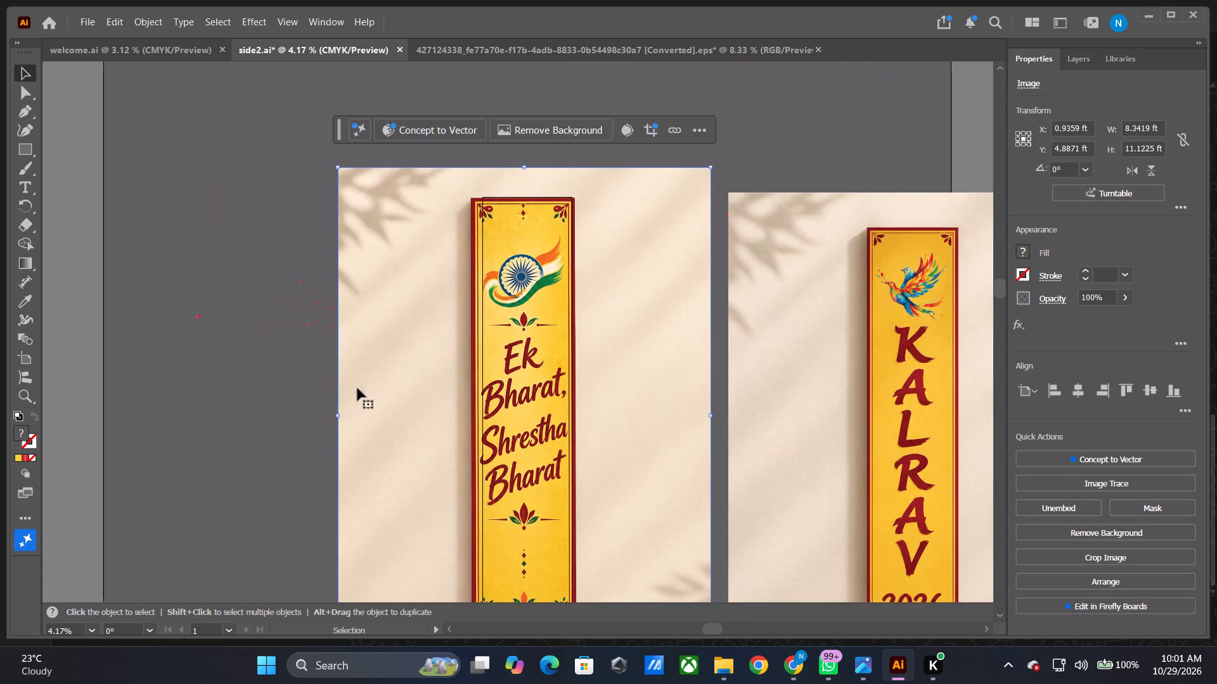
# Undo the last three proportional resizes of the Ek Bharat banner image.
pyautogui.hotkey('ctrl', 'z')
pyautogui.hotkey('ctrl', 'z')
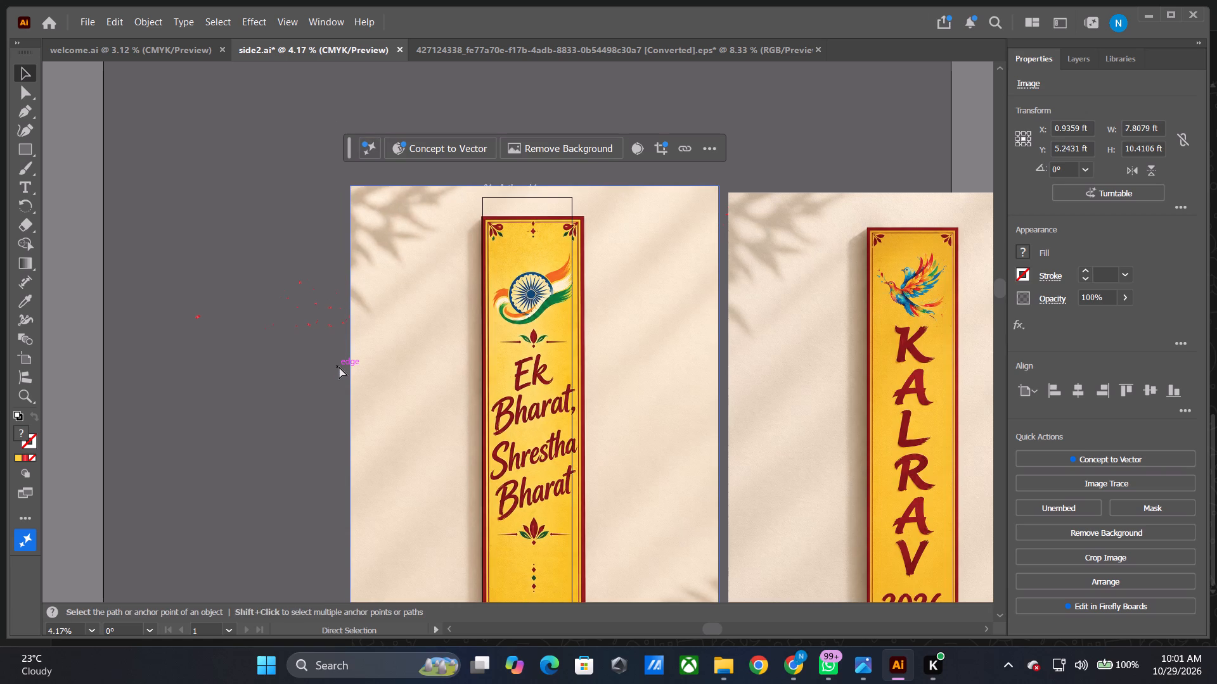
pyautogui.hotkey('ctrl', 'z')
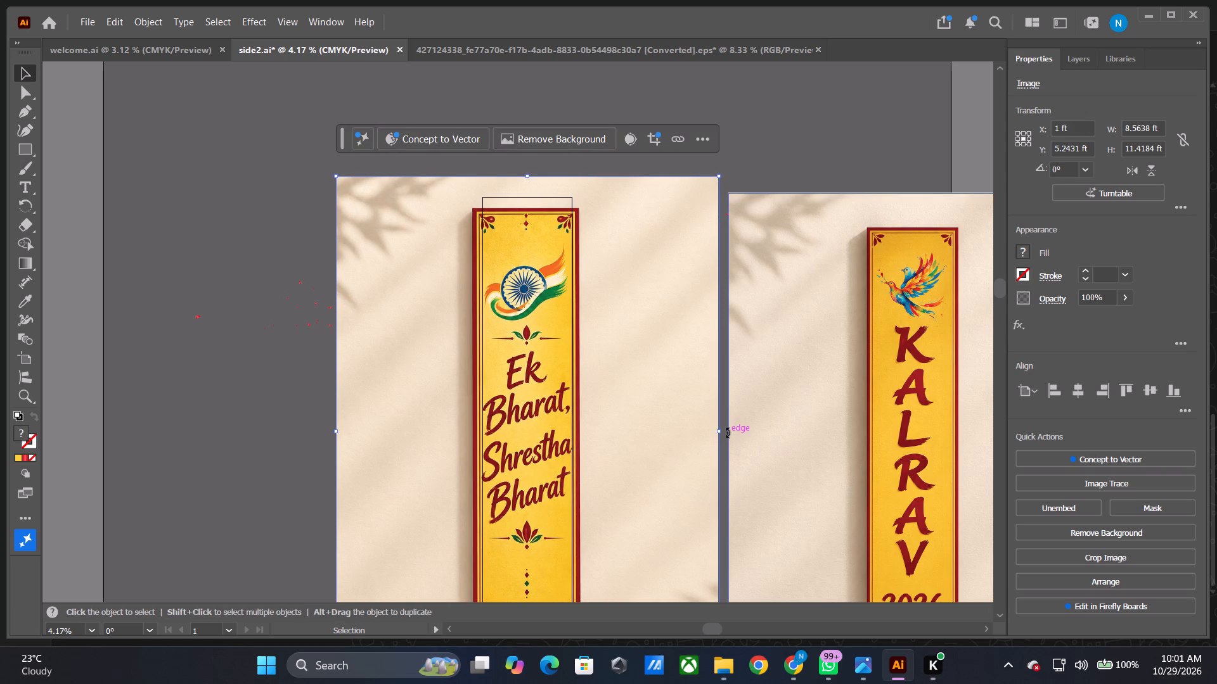
# Narrow the banner image from its right side to a width of about 8.32 ft, keeping its height.
pyautogui.keyDown('alt'); pyautogui.keyDown('shift'); pyautogui.scroll(2, 726, 433); pyautogui.keyUp('shift'); pyautogui.keyUp('alt')
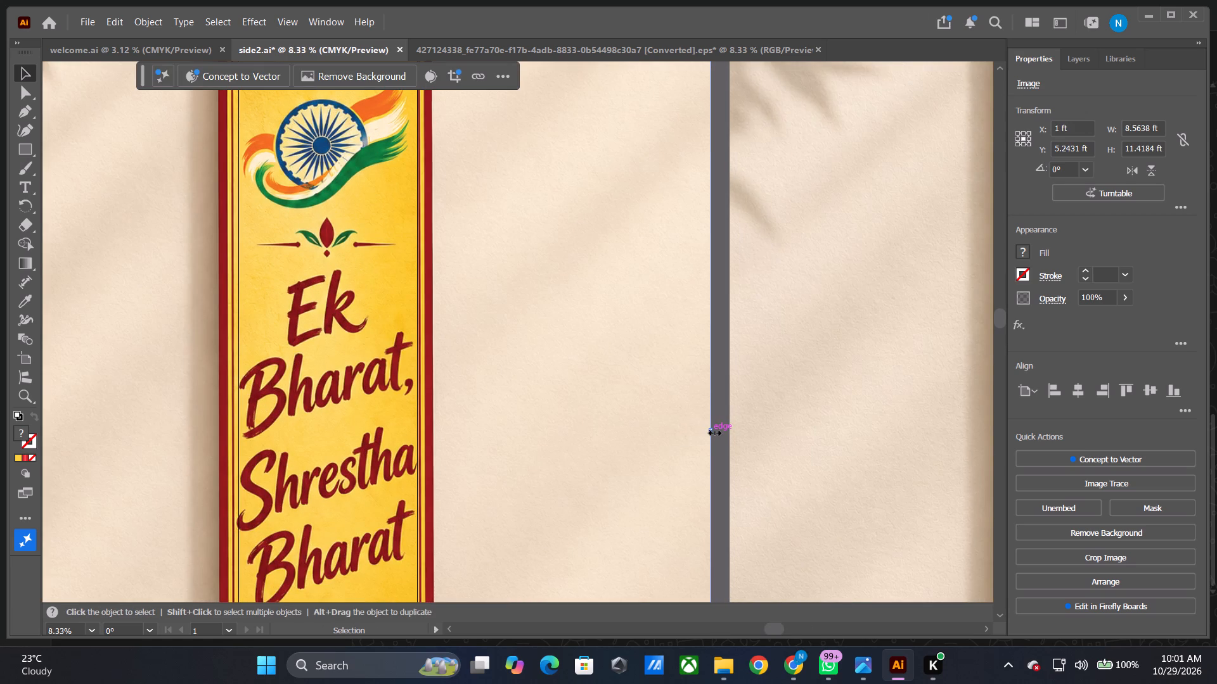
pyautogui.moveTo(713, 431); pyautogui.dragTo(702, 431)
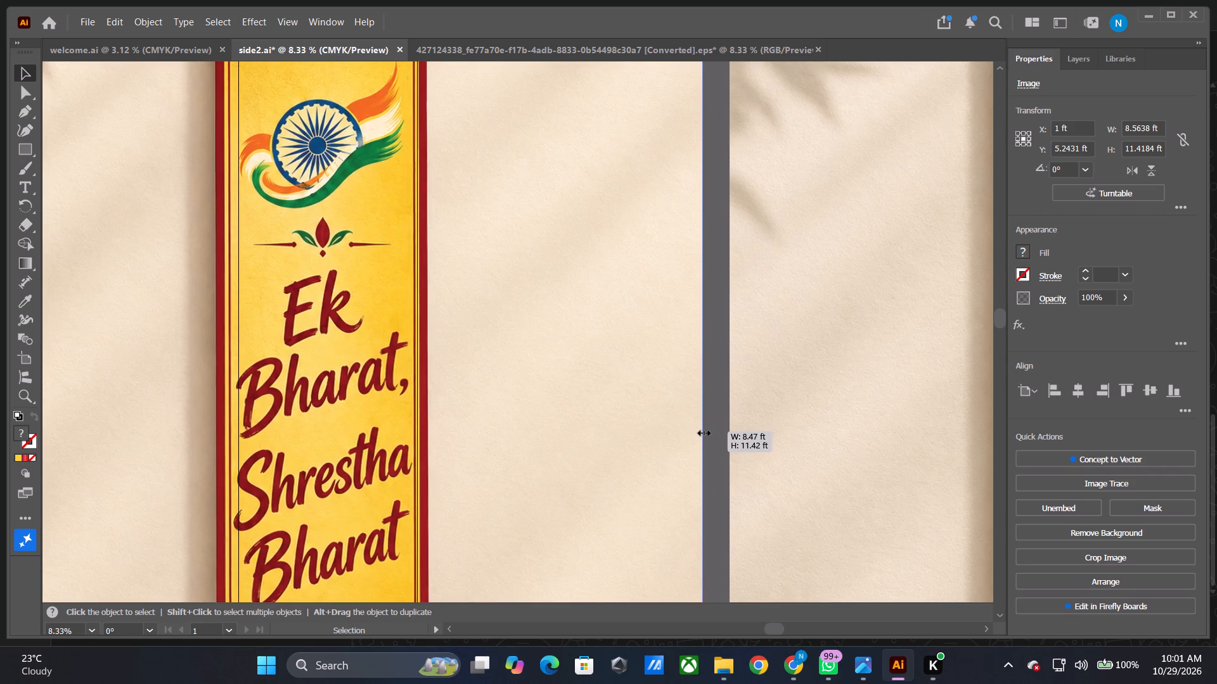
pyautogui.moveTo(702, 431); pyautogui.dragTo(690, 437)
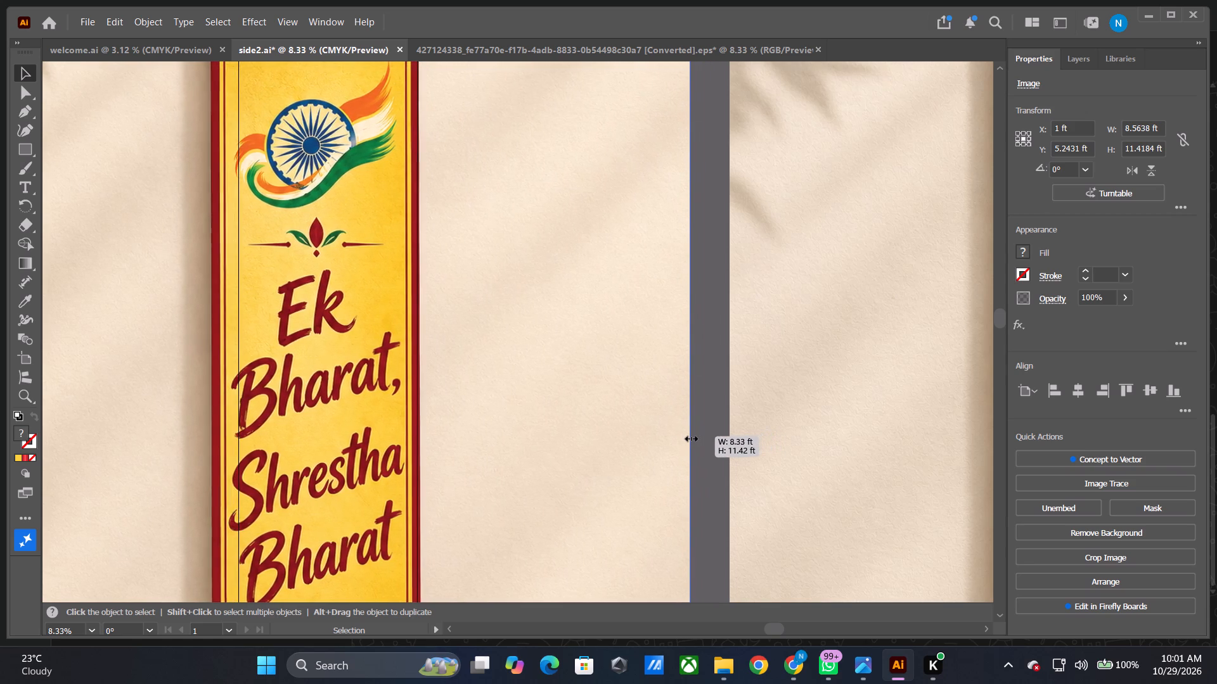
pyautogui.moveTo(690, 437); pyautogui.dragTo(688, 438)
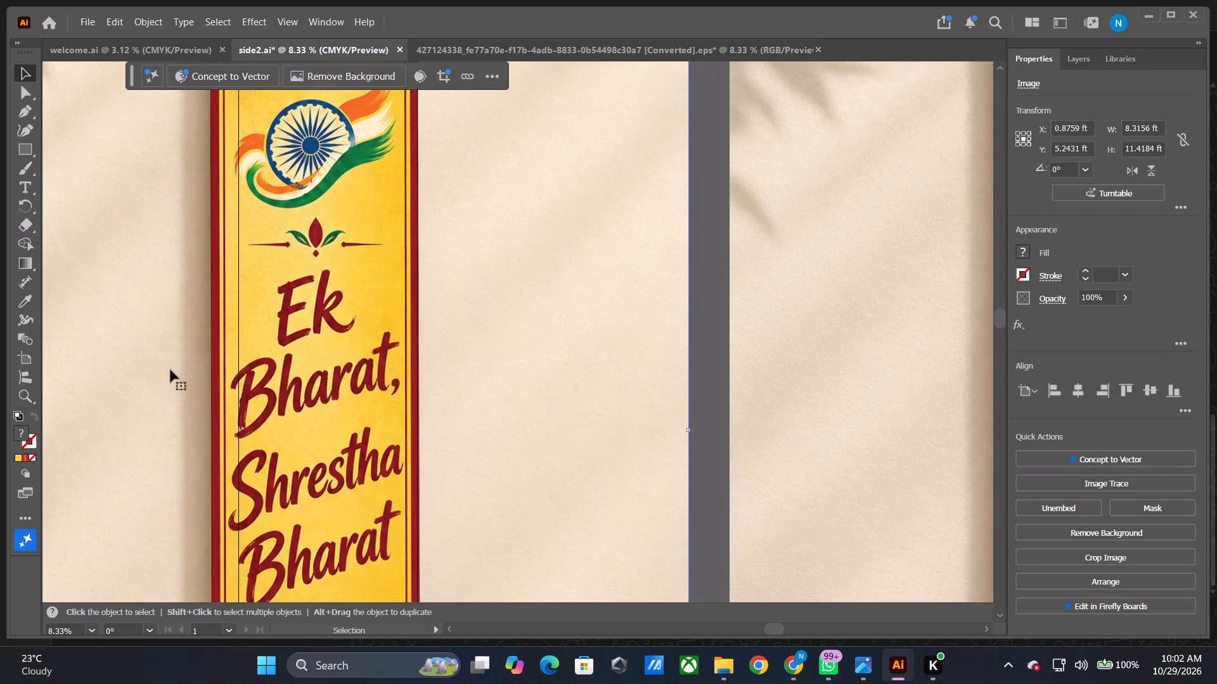
# Narrow the banner image from its left side to a width of about 7.82 ft, keeping its height.
pyautogui.press('space')
pyautogui.press('space')
pyautogui.press('space')
pyautogui.press('space')
pyautogui.press('space')
pyautogui.press('space')
pyautogui.press('space')
pyautogui.press('space')
pyautogui.press('space')
pyautogui.press('space')
pyautogui.moveTo(183, 374); pyautogui.dragTo(387, 348)
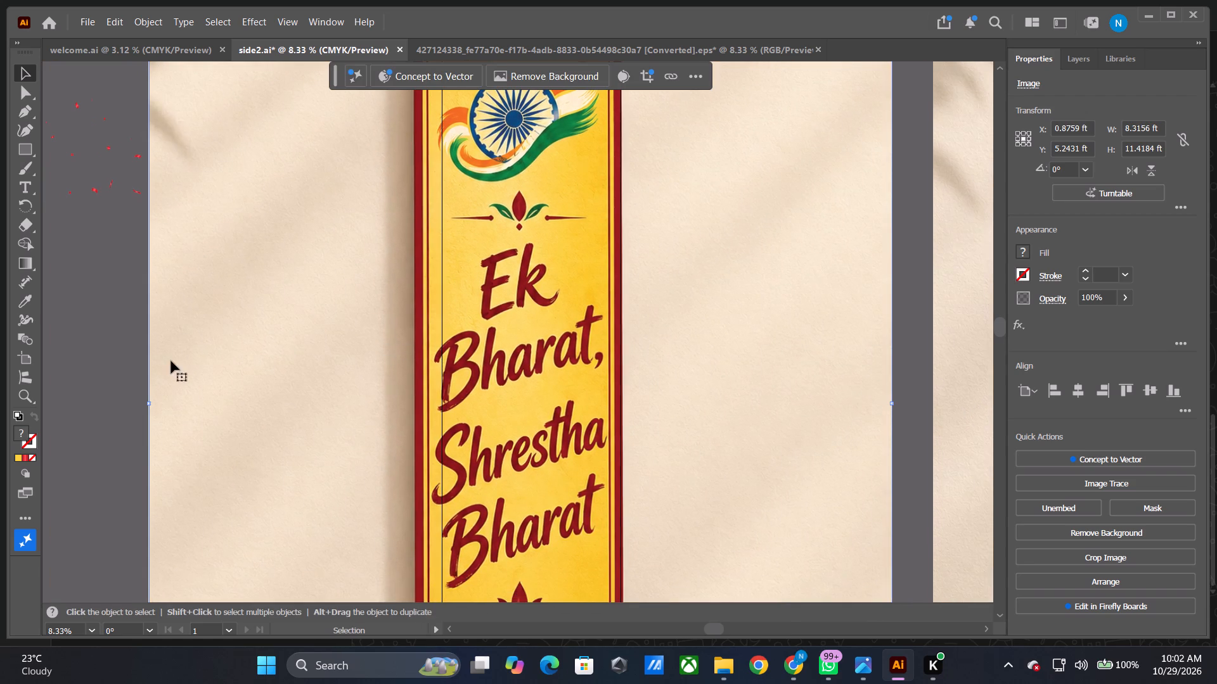
pyautogui.moveTo(150, 402); pyautogui.dragTo(169, 407)
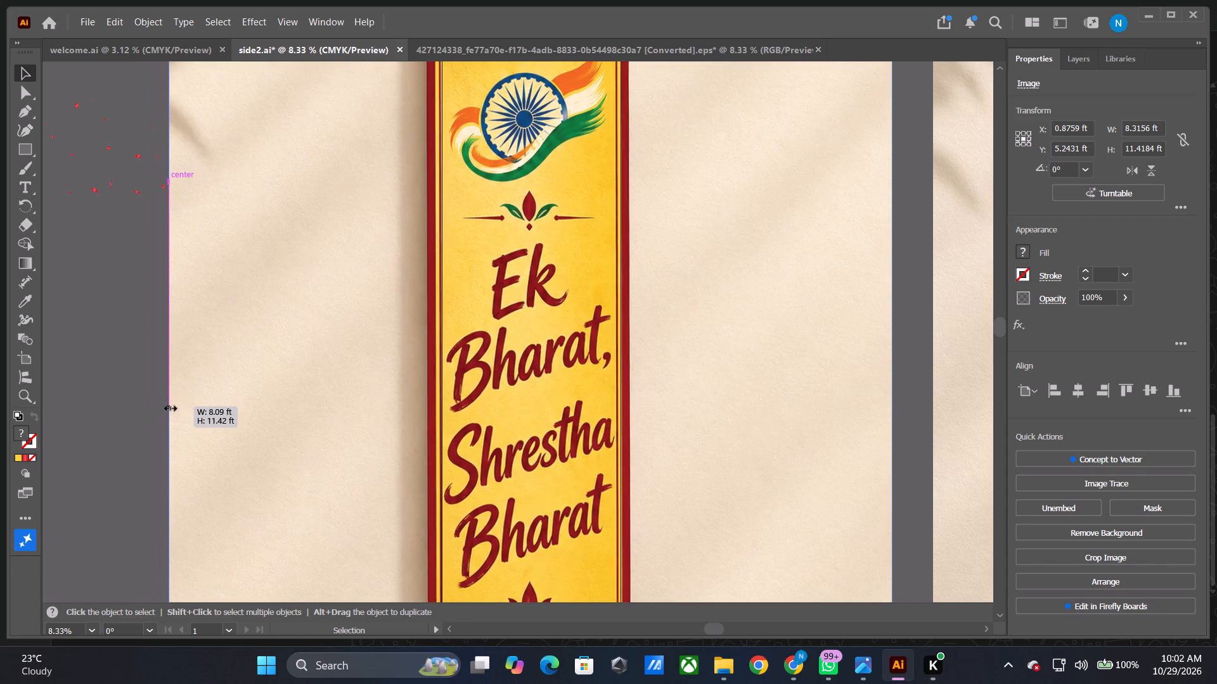
pyautogui.moveTo(169, 407); pyautogui.dragTo(191, 414)
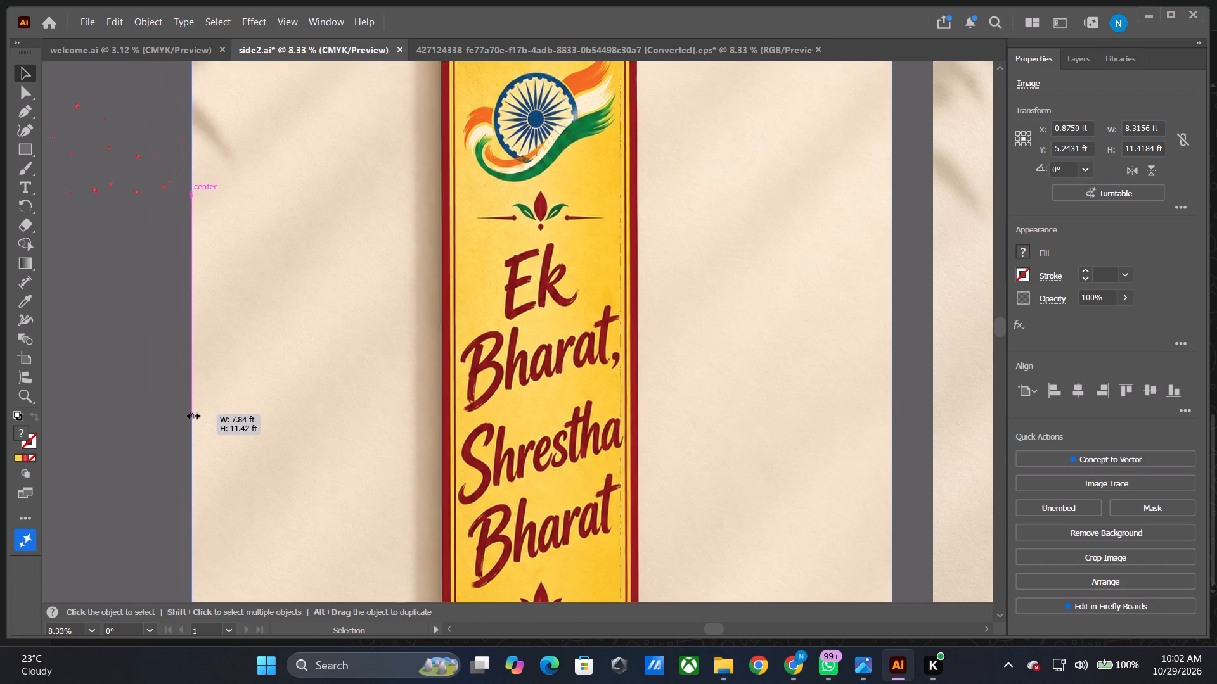
pyautogui.moveTo(191, 414); pyautogui.dragTo(194, 416)
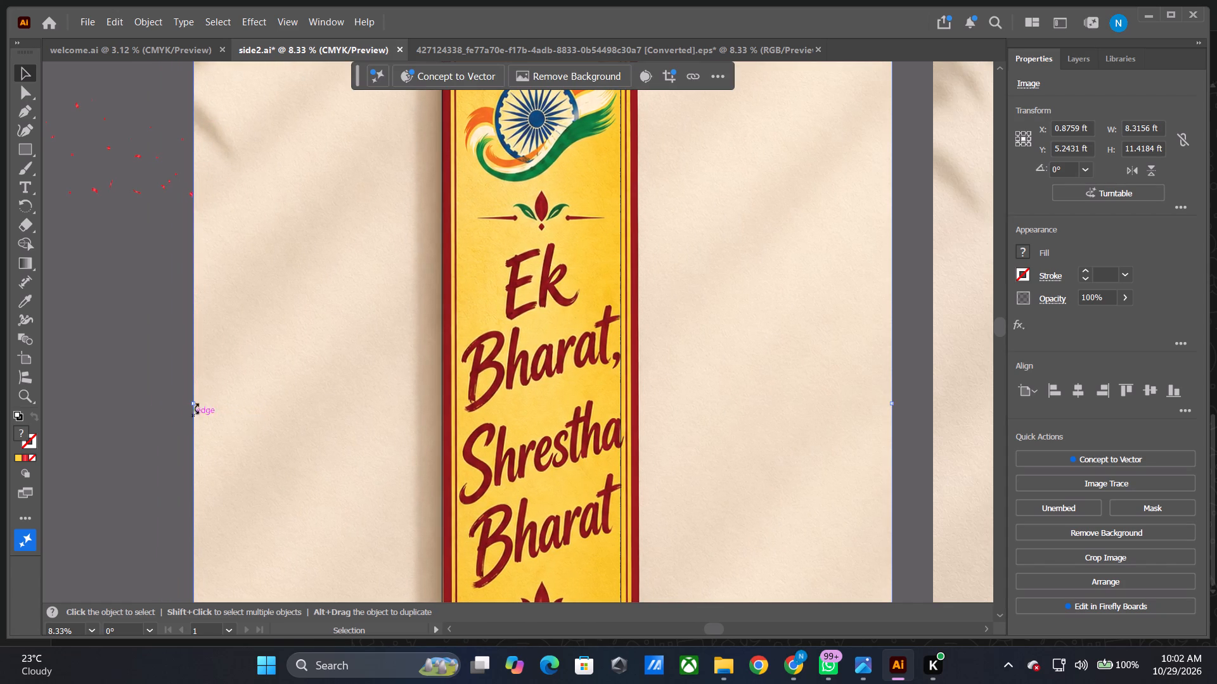
# Stretch the banner image upward to a height of about 11.68 ft, aligning the red frame's top with the artboard's top edge.
pyautogui.scroll(5, 582, 419)
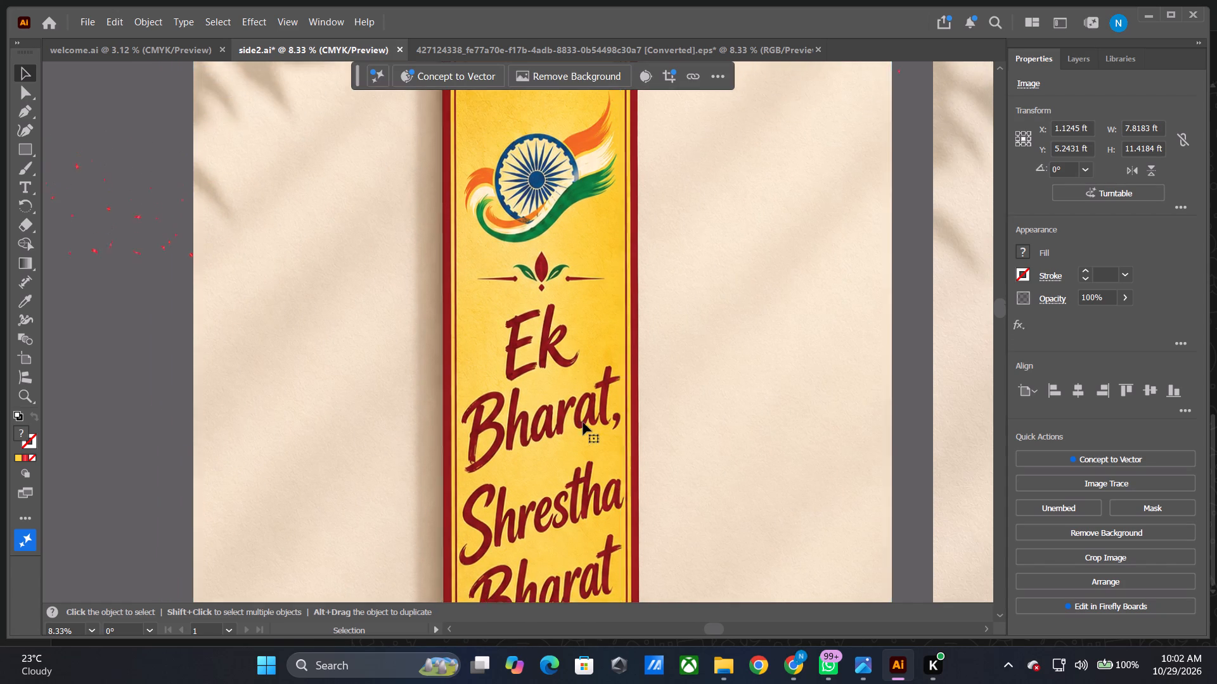
pyautogui.scroll(8, 583, 422)
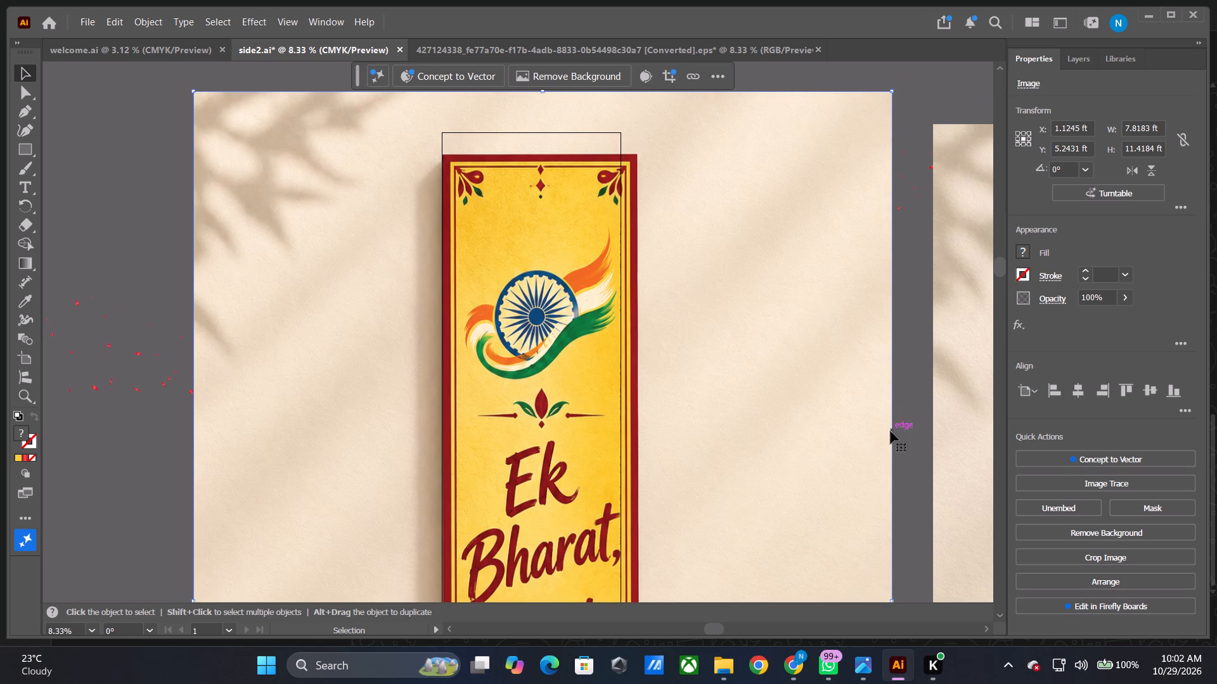
pyautogui.moveTo(544, 94); pyautogui.dragTo(544, 72)
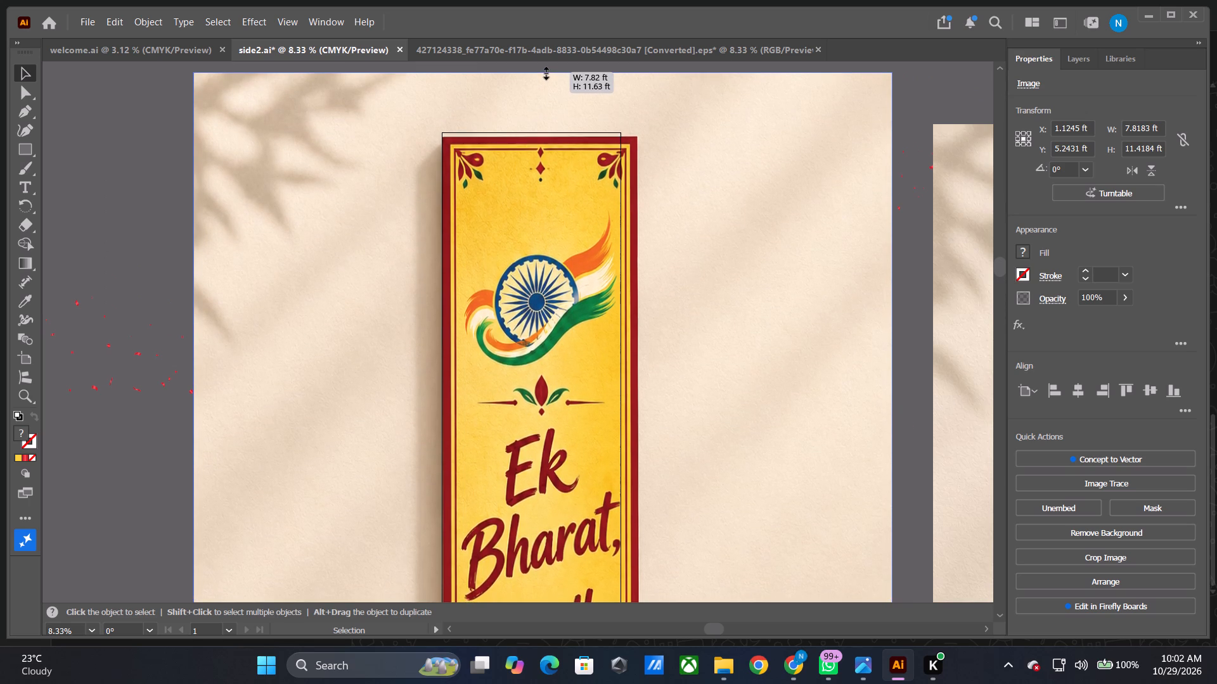
pyautogui.moveTo(544, 72); pyautogui.dragTo(545, 129)
# Narrow the banner image from its right side to about 7.51 ft wide, aligning the red frame with the artboard's right edge.
pyautogui.scroll(-2, 669, 314)
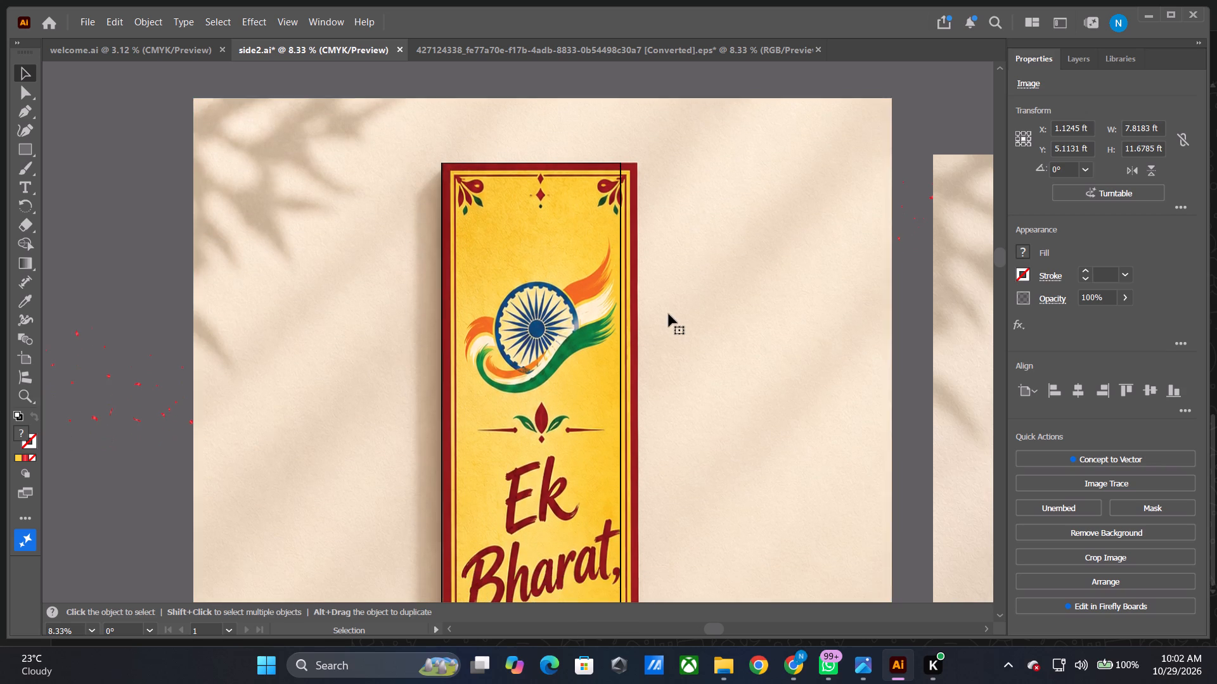
pyautogui.scroll(-7, 669, 314)
pyautogui.keyDown('alt'); pyautogui.keyDown('shift'); pyautogui.scroll(-2, 669, 314); pyautogui.keyUp('shift'); pyautogui.keyUp('alt')
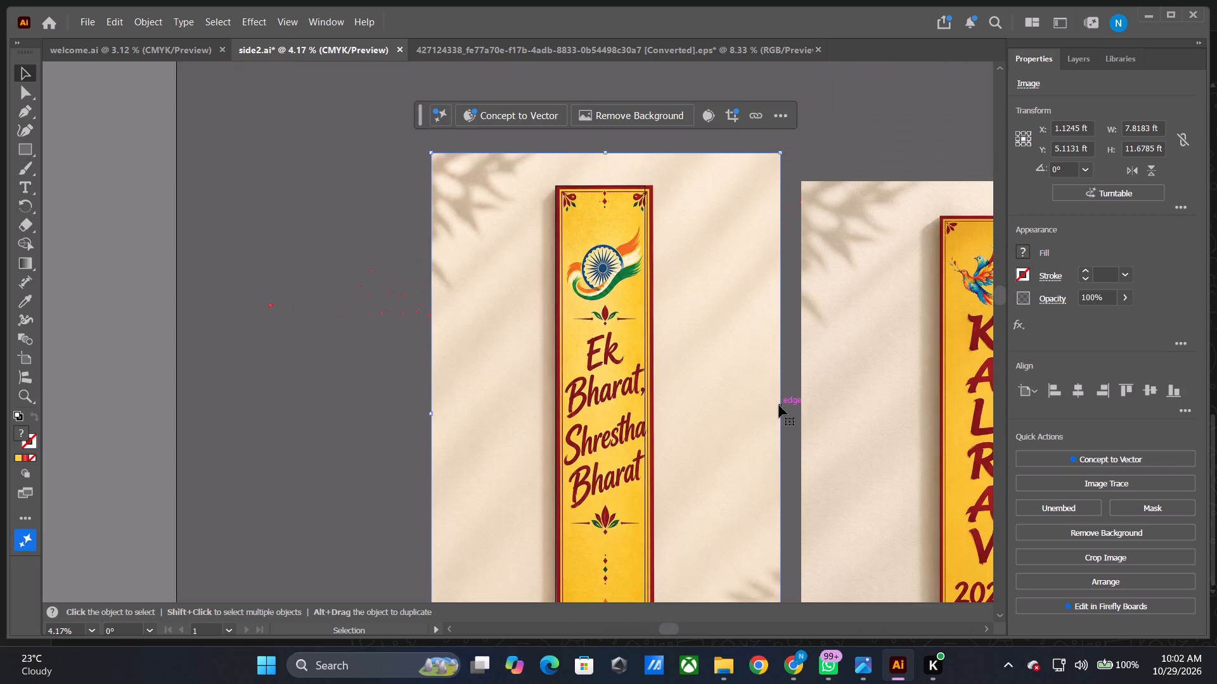
pyautogui.moveTo(780, 413); pyautogui.dragTo(772, 413)
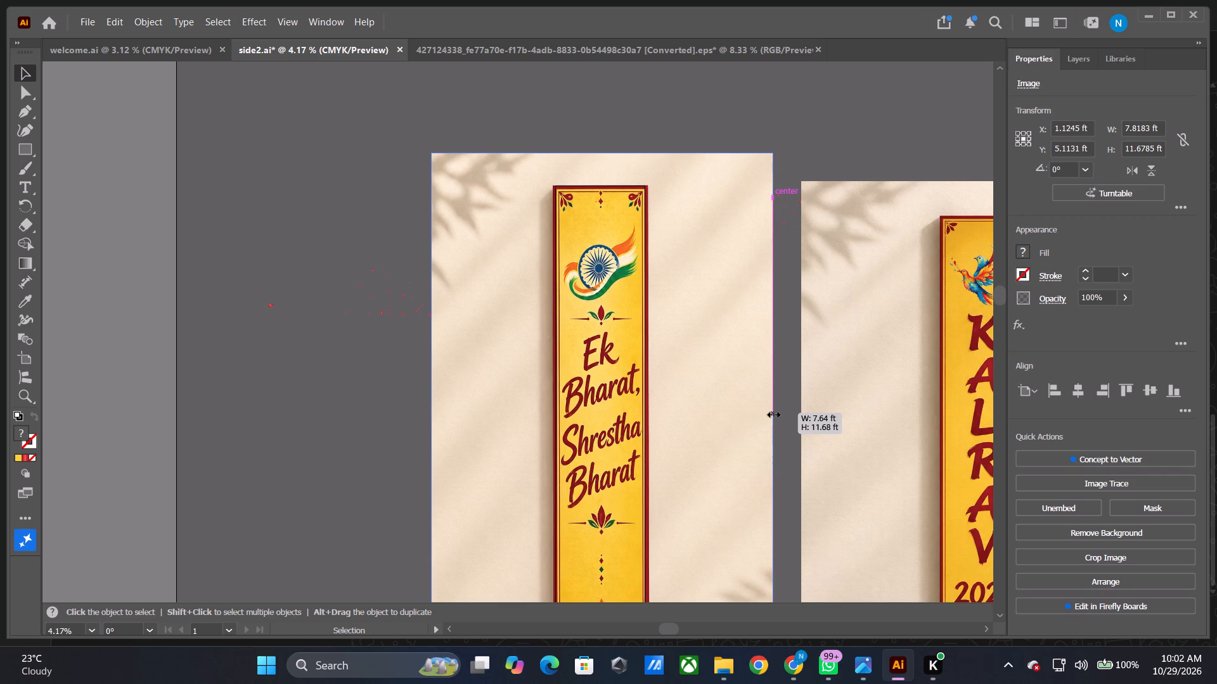
pyautogui.moveTo(772, 413); pyautogui.dragTo(771, 413)
pyautogui.moveTo(771, 413); pyautogui.dragTo(771, 413)
pyautogui.moveTo(771, 413); pyautogui.dragTo(768, 414)
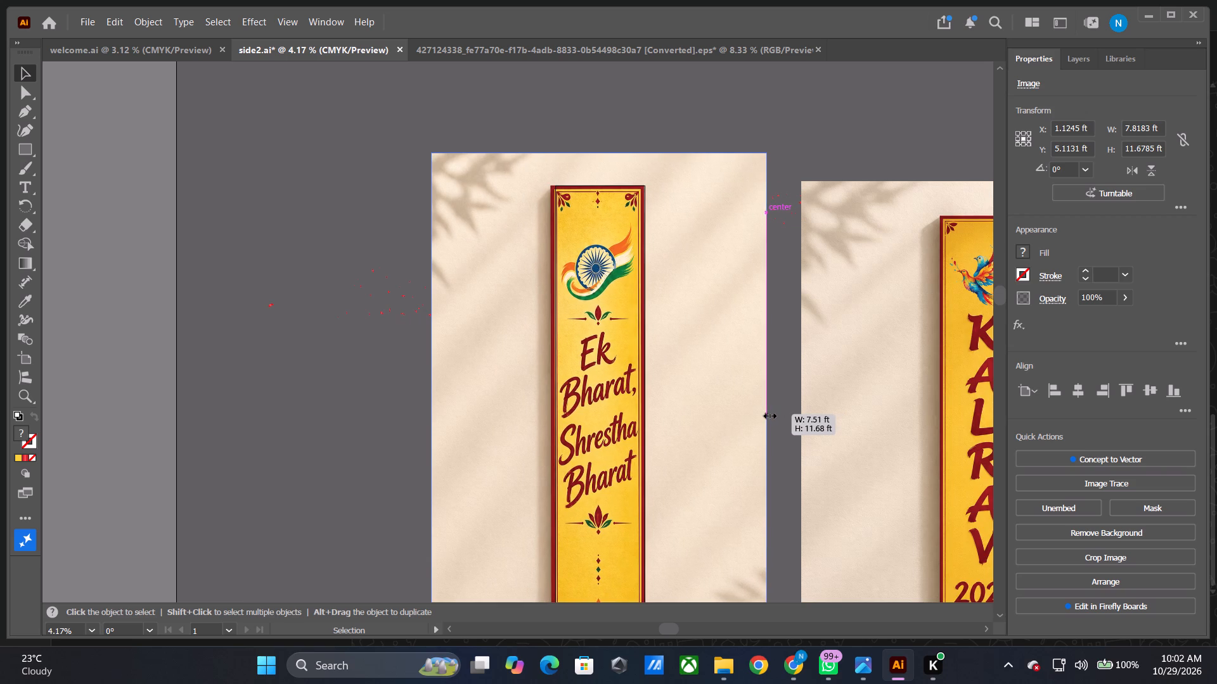
pyautogui.moveTo(768, 414); pyautogui.dragTo(766, 414)
# Examine how the banner's red frame fits the artboard along its bottom edge and lower corners.
pyautogui.scroll(-3, 690, 460)
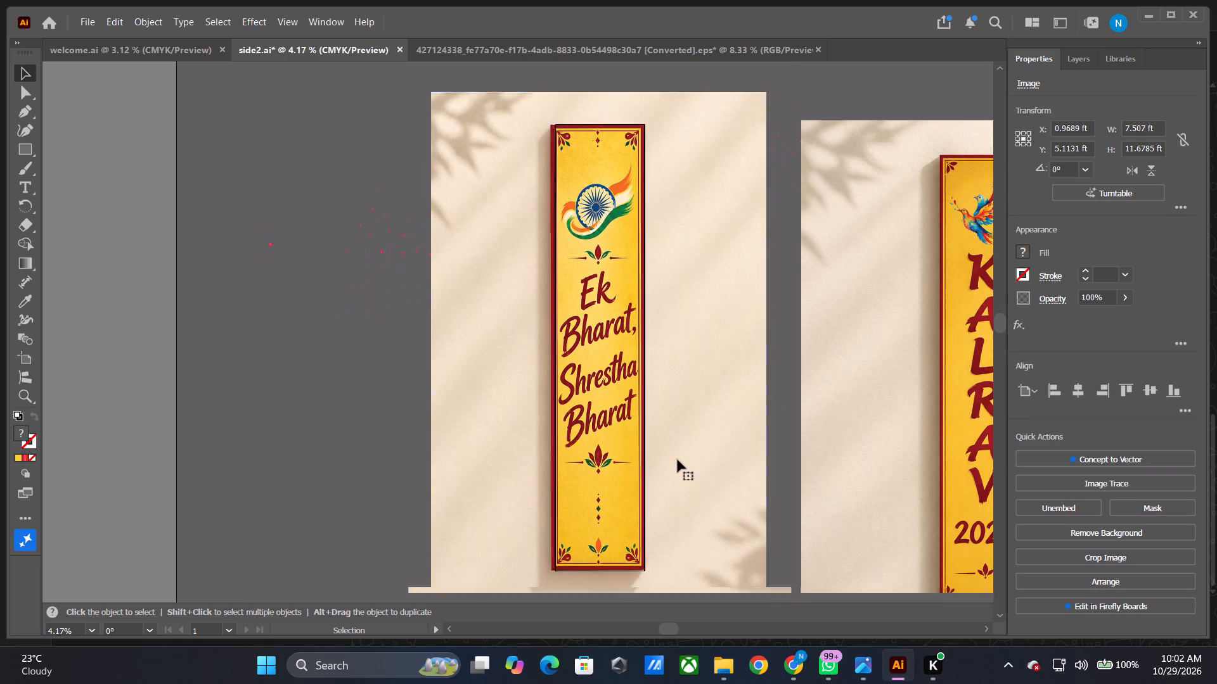
pyautogui.scroll(-4, 678, 460)
pyautogui.scroll(2, 607, 525)
pyautogui.keyDown('alt'); pyautogui.keyDown('shift'); pyautogui.scroll(1, 607, 525); pyautogui.keyUp('shift'); pyautogui.keyUp('alt')
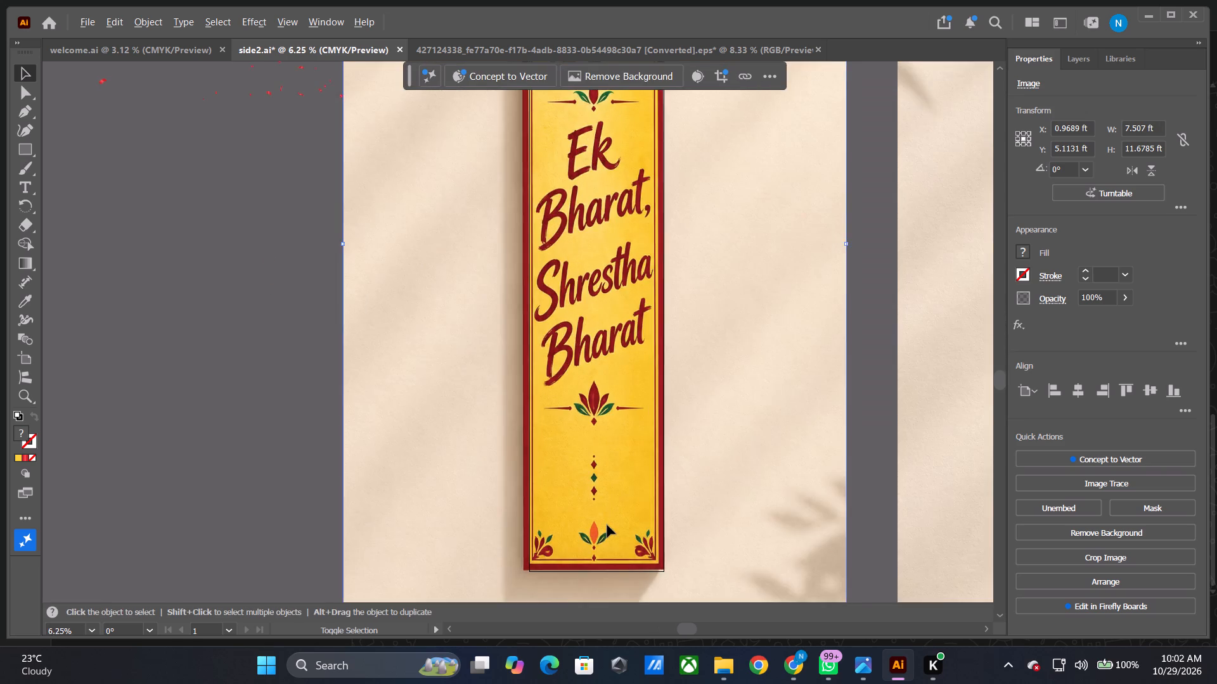
pyautogui.keyDown('alt'); pyautogui.keyDown('shift'); pyautogui.scroll(2, 607, 525); pyautogui.keyUp('shift'); pyautogui.keyUp('alt')
pyautogui.press('space')
pyautogui.press('space')
pyautogui.press('space')
pyautogui.press('space')
pyautogui.press('space')
pyautogui.press('space')
pyautogui.press('space')
pyautogui.press('space')
pyautogui.press('space')
pyautogui.press('space')
pyautogui.press('space')
pyautogui.moveTo(766, 469); pyautogui.dragTo(790, 180)
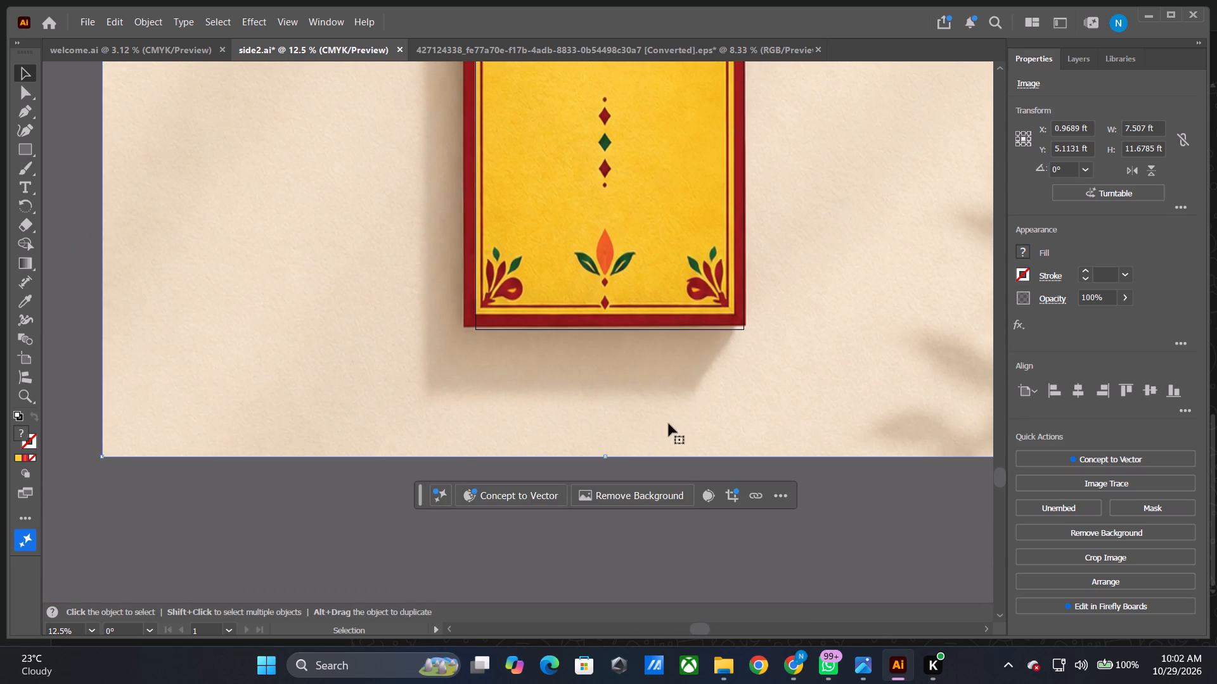
# Stretch the banner image downward to a height of about 11.71 ft, aligning the red frame's bottom with the artboard's bottom edge.
pyautogui.click(605, 458)
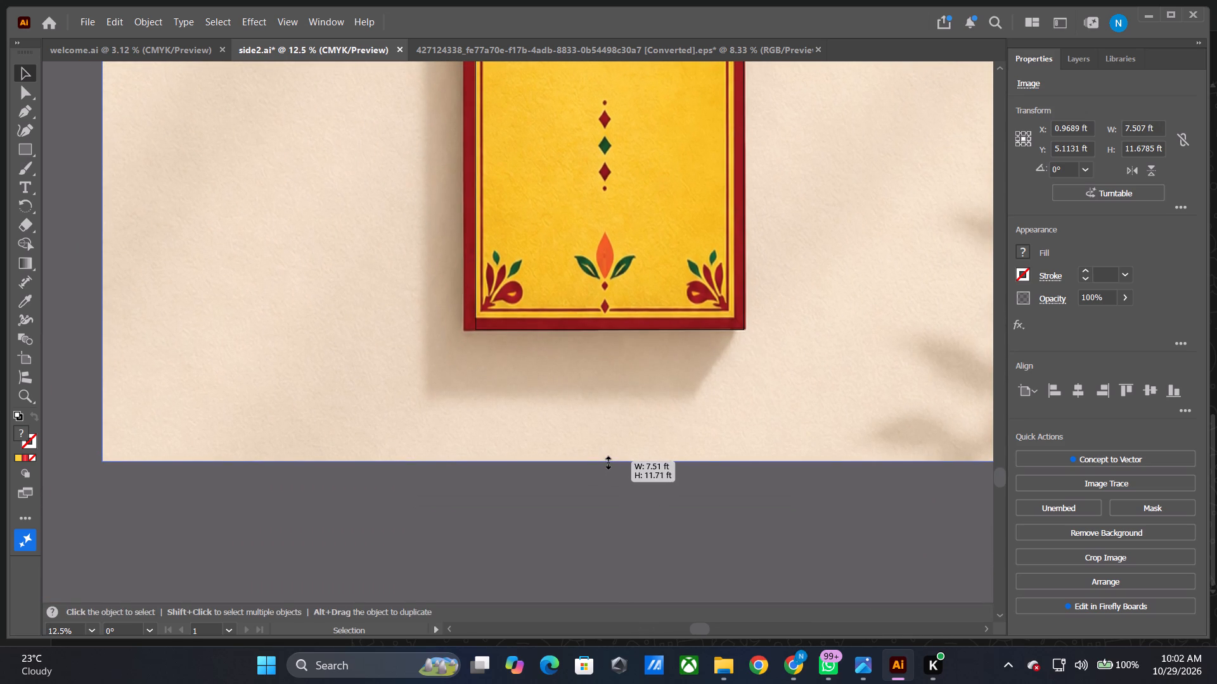
# Widen the banner image from its right side to about 7.55 ft, keeping its height and matching the red frame to the artboard's right edge.
pyautogui.scroll(7, 750, 403)
pyautogui.keyDown('alt'); pyautogui.keyDown('shift'); pyautogui.scroll(-2, 748, 401); pyautogui.keyUp('shift'); pyautogui.keyUp('alt')
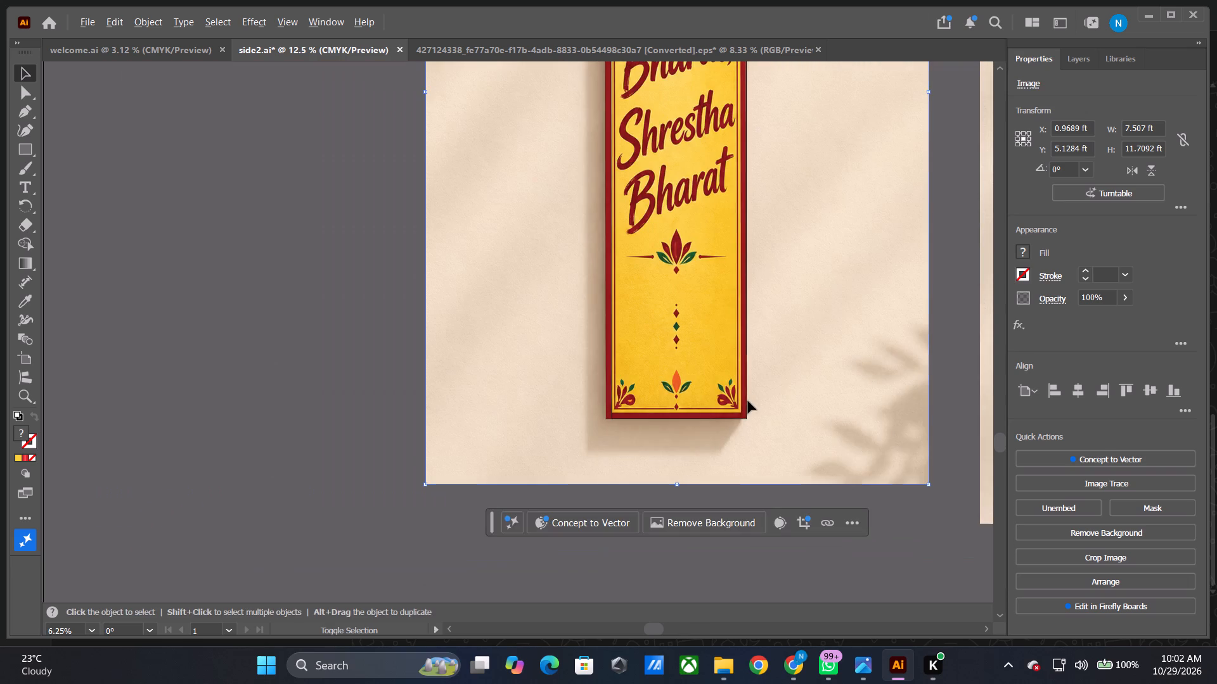
pyautogui.press('space')
pyautogui.press('space')
pyautogui.press('space')
pyautogui.press('space')
pyautogui.press('space')
pyautogui.press('space')
pyautogui.press('space')
pyautogui.press('space')
pyautogui.press('space')
pyautogui.press('space')
pyautogui.press('space')
pyautogui.press('space')
pyautogui.press('space')
pyautogui.press('space')
pyautogui.press('space')
pyautogui.press('space')
pyautogui.press('space')
pyautogui.press('space')
pyautogui.press('space')
pyautogui.press('space')
pyautogui.moveTo(818, 263); pyautogui.dragTo(744, 513)
pyautogui.moveTo(750, 218); pyautogui.dragTo(757, 317)
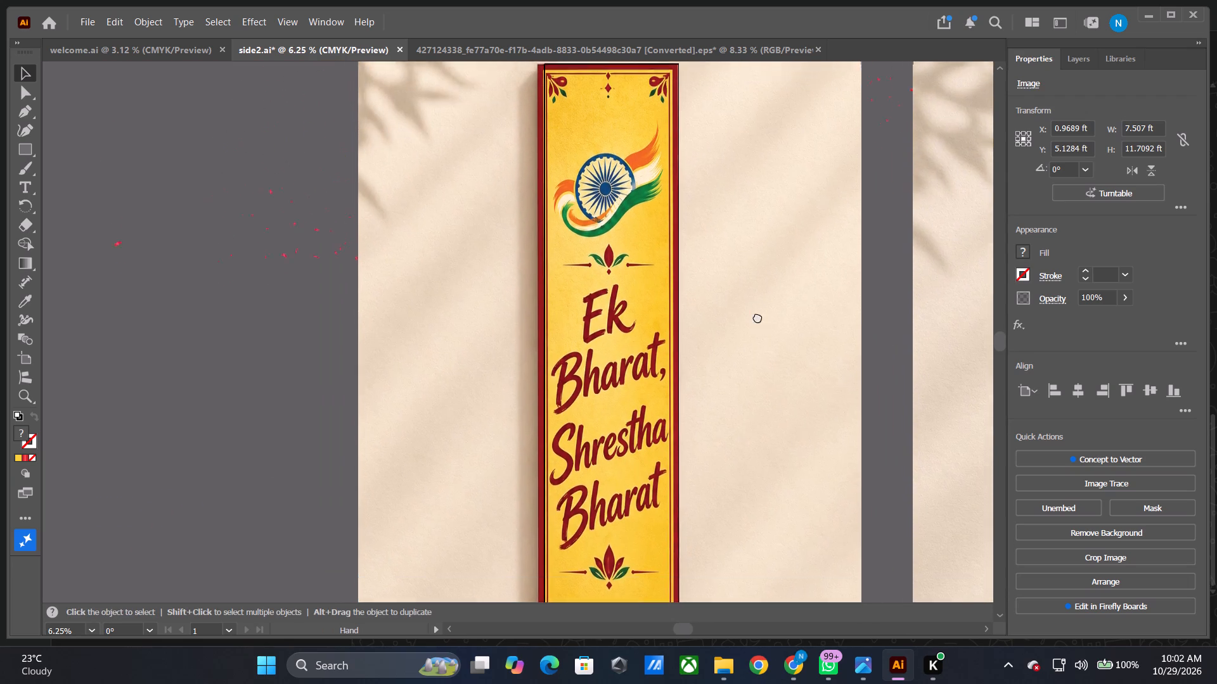
pyautogui.moveTo(757, 317); pyautogui.dragTo(761, 414)
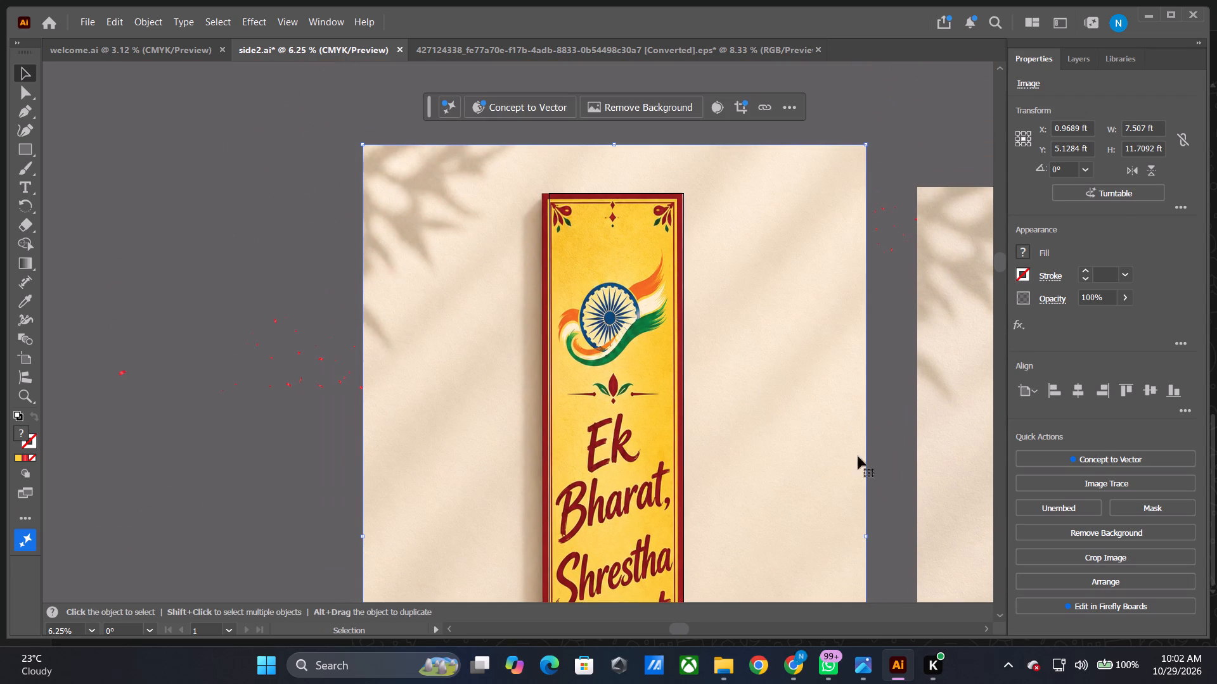
pyautogui.click(867, 535)
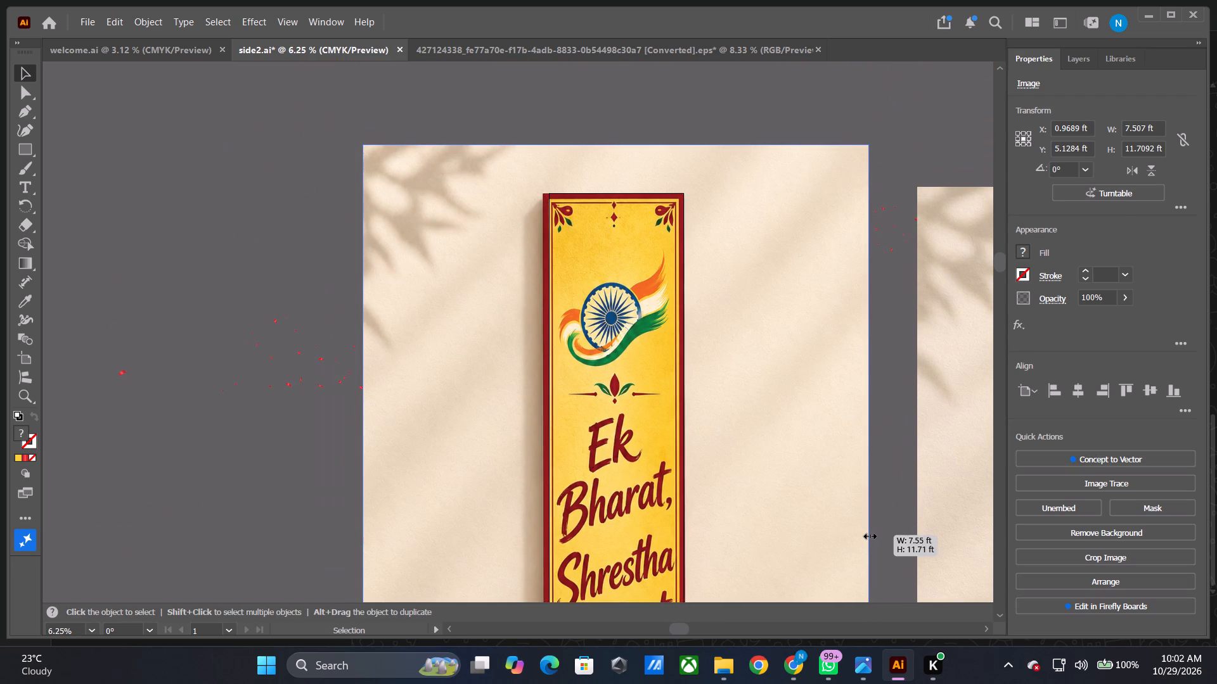
# Examine how the whole Ek Bharat, Shrestha Bharat banner fits the artboard from top to bottom, alongside the neighbouring KALRAV banner.
pyautogui.scroll(-11, 759, 408)
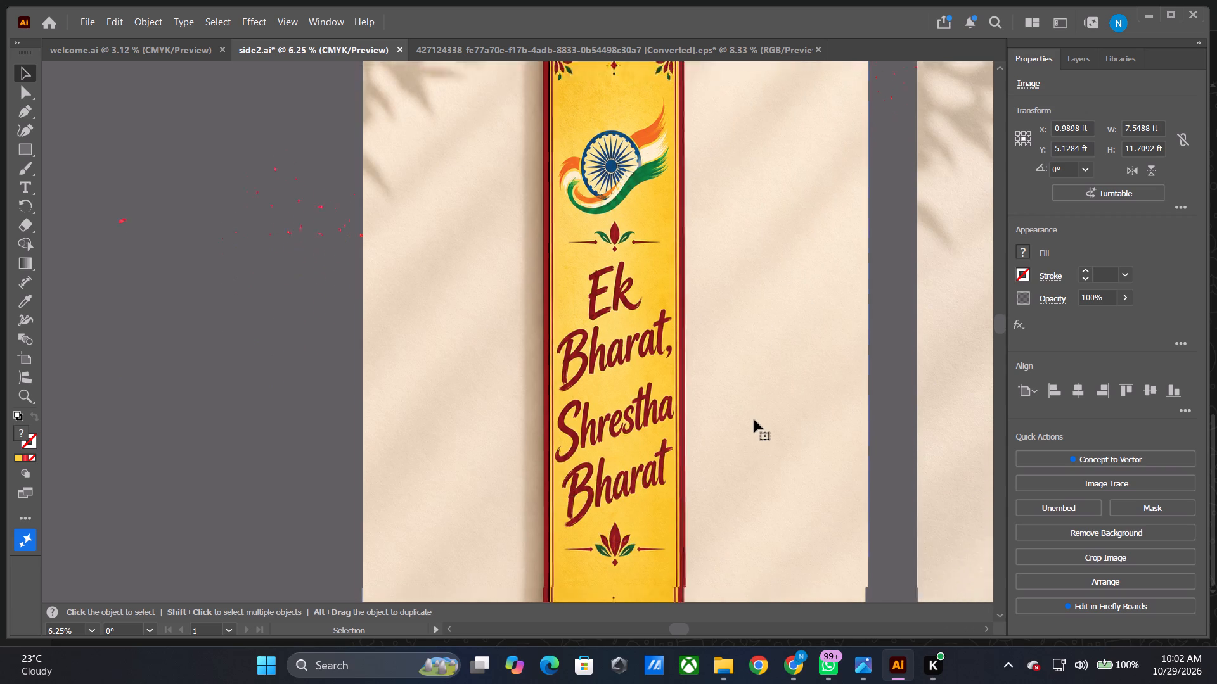
pyautogui.scroll(-7, 754, 420)
pyautogui.scroll(10, 754, 420)
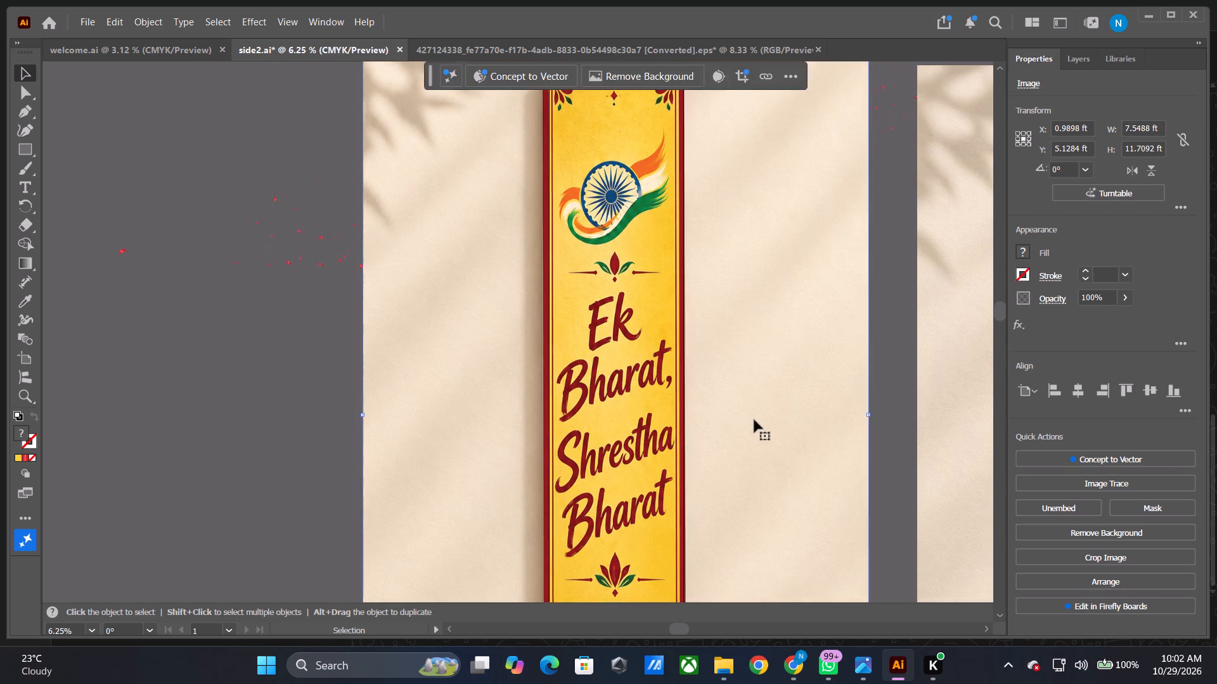
pyautogui.scroll(2, 754, 420)
pyautogui.keyDown('alt'); pyautogui.keyDown('shift'); pyautogui.scroll(-2, 754, 416); pyautogui.keyUp('shift'); pyautogui.keyUp('alt')
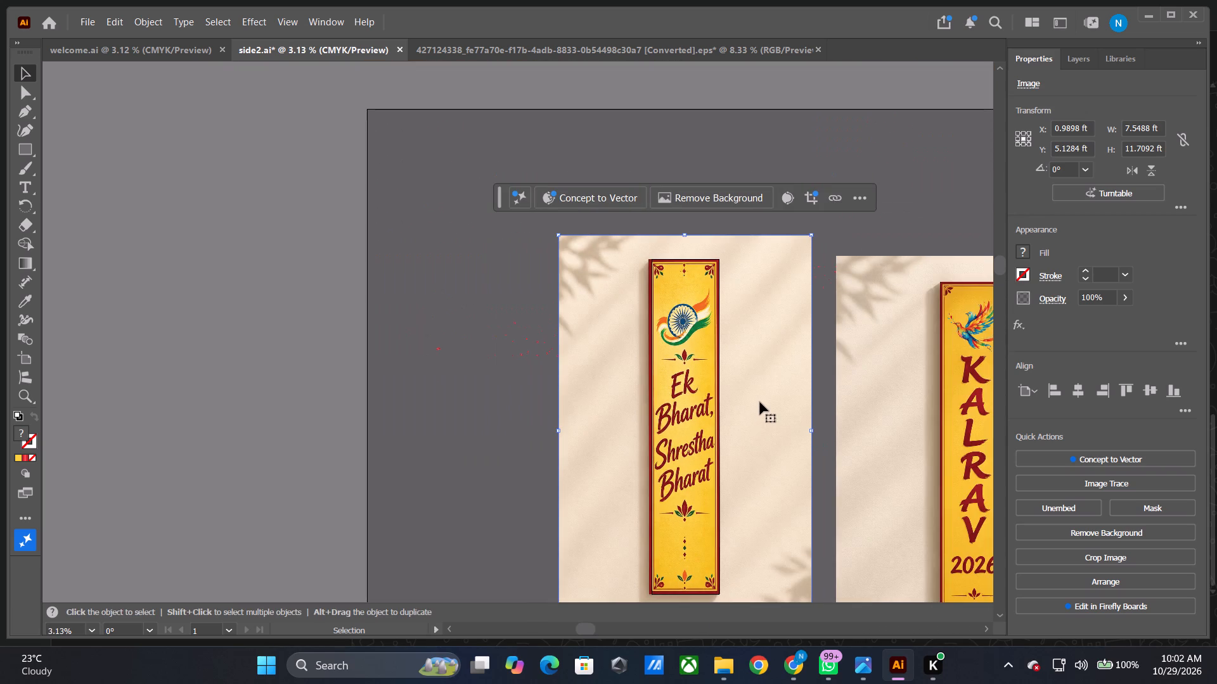
pyautogui.press('space')
pyautogui.press('space')
pyautogui.press('space')
pyautogui.press('space')
pyautogui.press('space')
pyautogui.press('space')
pyautogui.press('space')
pyautogui.press('space')
pyautogui.press('space')
pyautogui.press('space')
pyautogui.press('space')
pyautogui.press('space')
pyautogui.press('space')
pyautogui.press('space')
pyautogui.moveTo(759, 401); pyautogui.dragTo(703, 283)
pyautogui.keyDown('alt'); pyautogui.keyDown('shift'); pyautogui.scroll(1, 703, 283); pyautogui.keyUp('shift'); pyautogui.keyUp('alt')
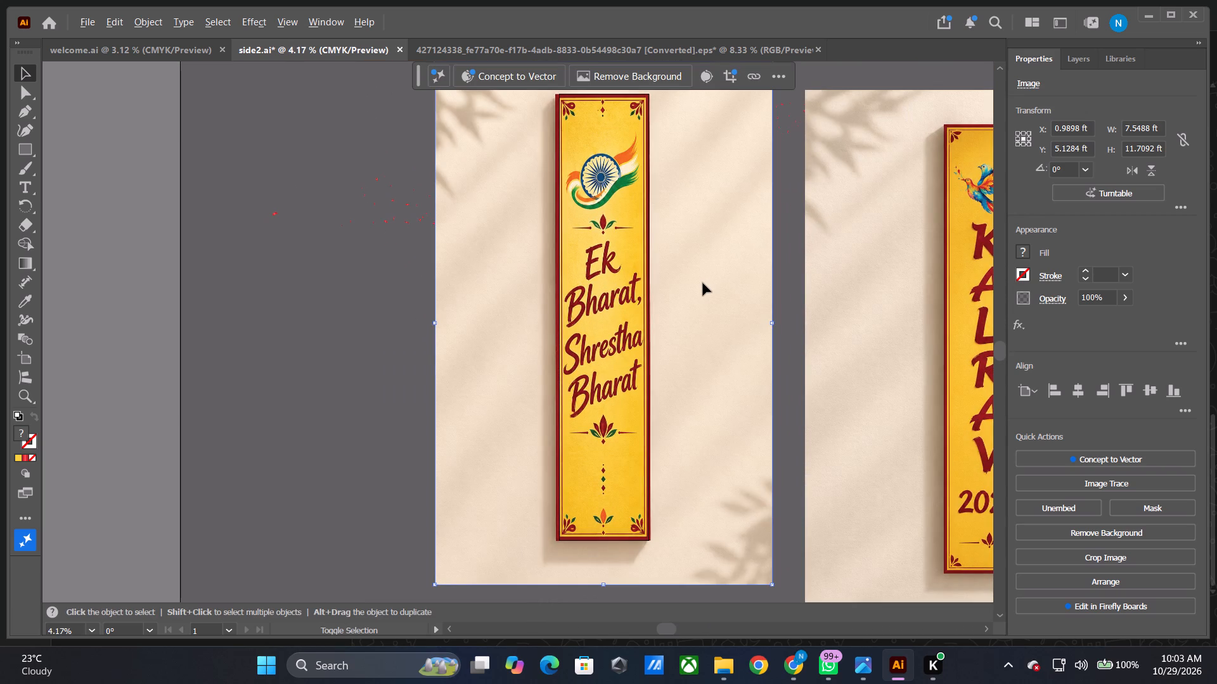
pyautogui.scroll(3, 703, 283)
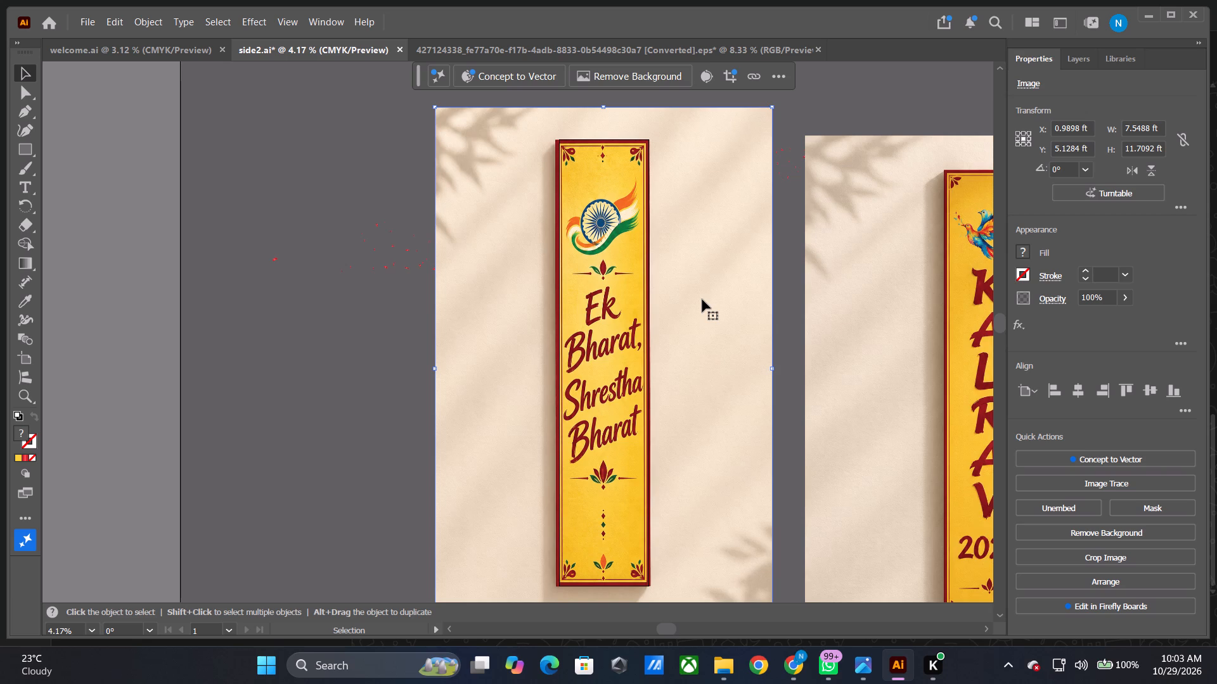
pyautogui.click(702, 300)
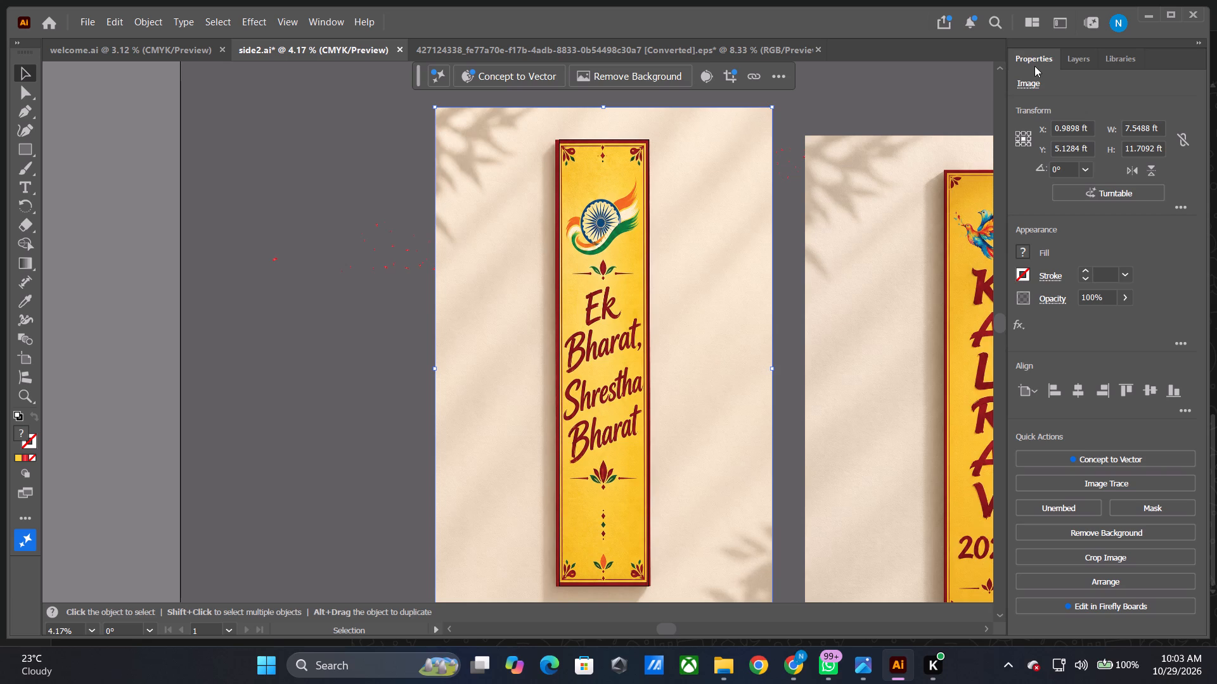
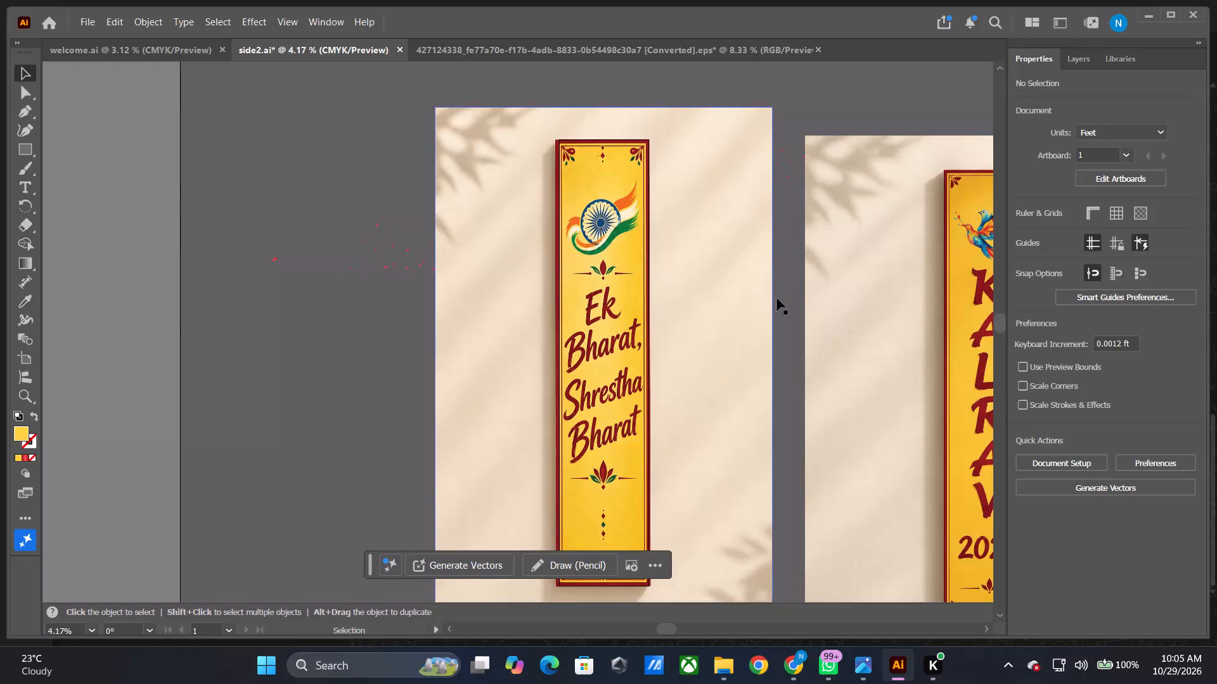
# Examine the fitted Ek Bharat, Shrestha Bharat banner beside the KALRAV banner, including its emblem and lettering up close.
pyautogui.press('space')
pyautogui.press('space')
pyautogui.press('space')
pyautogui.press('space')
pyautogui.press('space')
pyautogui.press('space')
pyautogui.press('space')
pyautogui.press('space')
pyautogui.press('space')
pyautogui.press('space')
pyautogui.press('space')
pyautogui.press('space')
pyautogui.press('space')
pyautogui.press('space')
pyautogui.press('space')
pyautogui.press('space')
pyautogui.press('space')
pyautogui.press('space')
pyautogui.press('space')
pyautogui.press('space')
pyautogui.moveTo(842, 279); pyautogui.dragTo(687, 217)
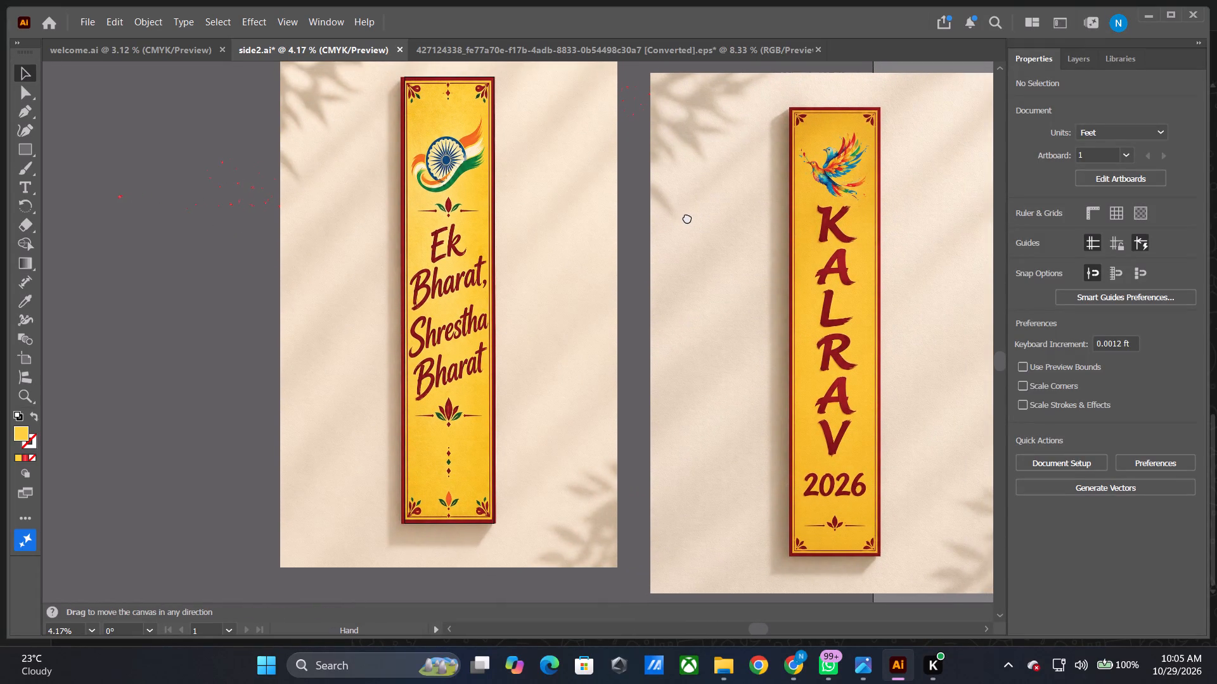
pyautogui.moveTo(687, 217); pyautogui.dragTo(716, 288)
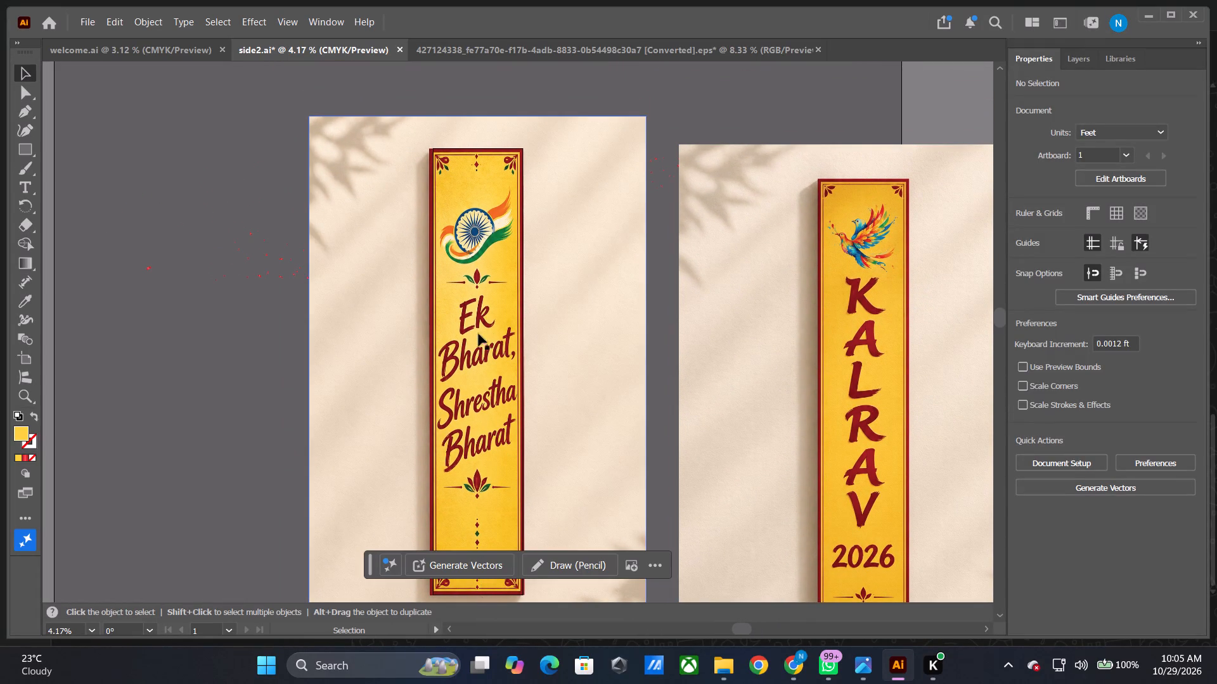
pyautogui.keyDown('alt'); pyautogui.keyDown('shift'); pyautogui.scroll(3, 501, 263); pyautogui.keyUp('shift'); pyautogui.keyUp('alt')
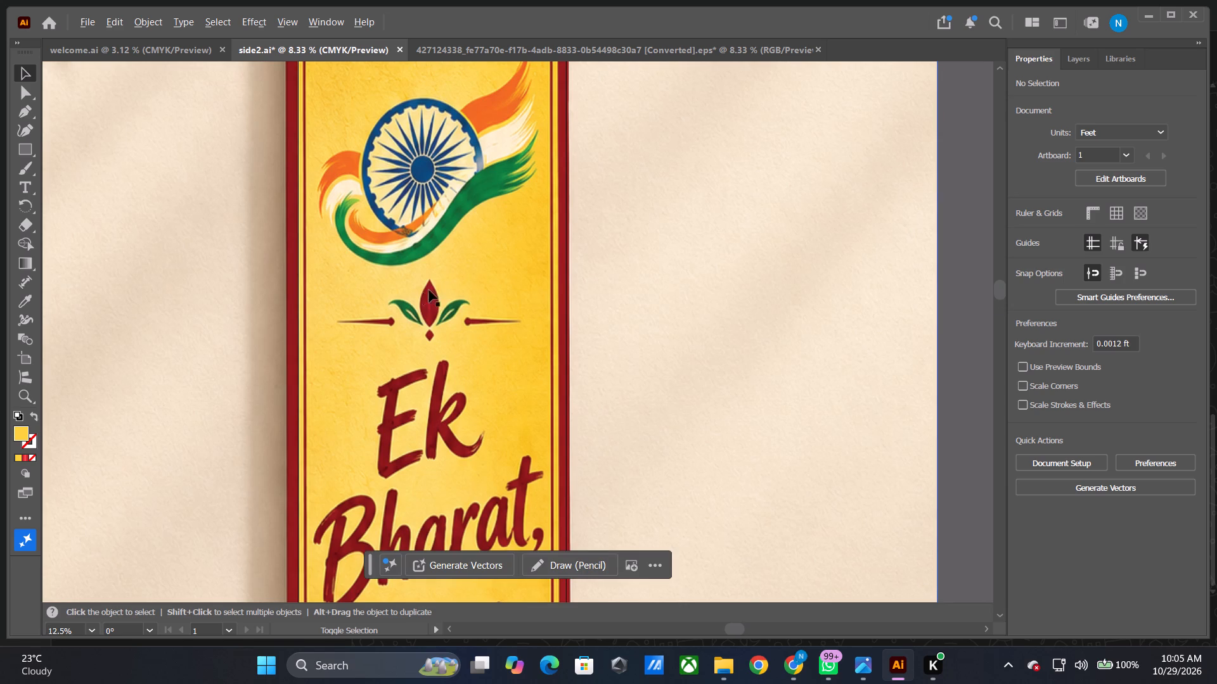
pyautogui.keyDown('alt'); pyautogui.keyDown('shift'); pyautogui.scroll(-4, 407, 300); pyautogui.keyUp('shift'); pyautogui.keyUp('alt')
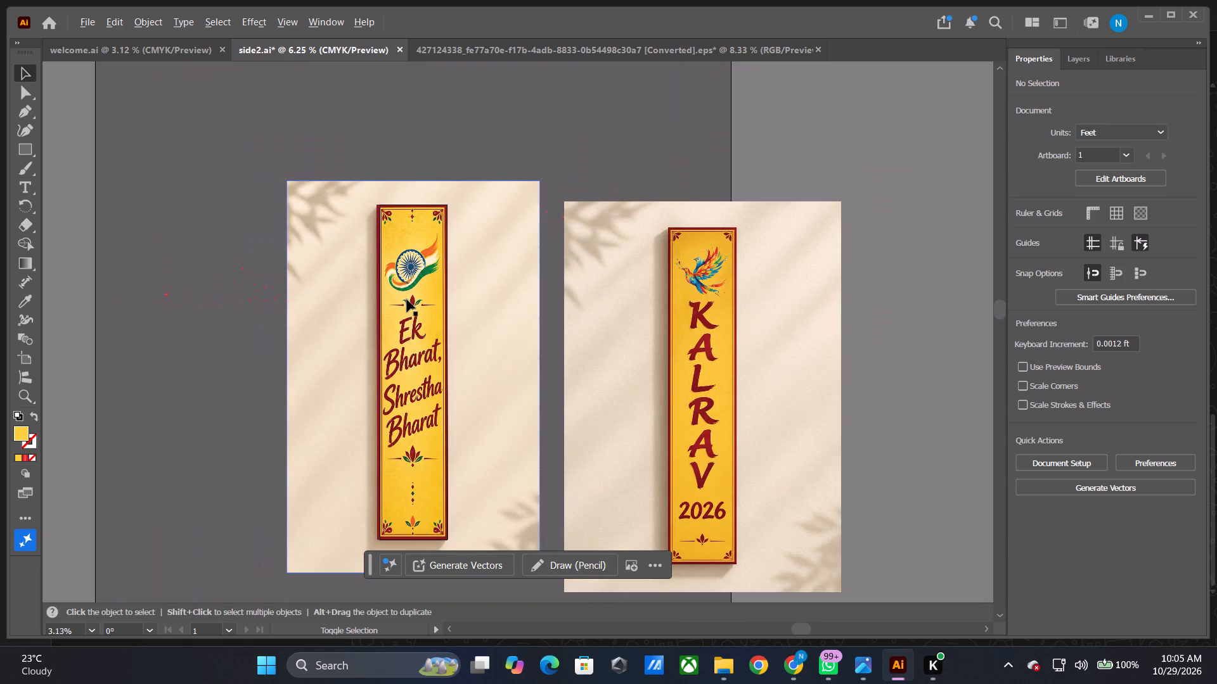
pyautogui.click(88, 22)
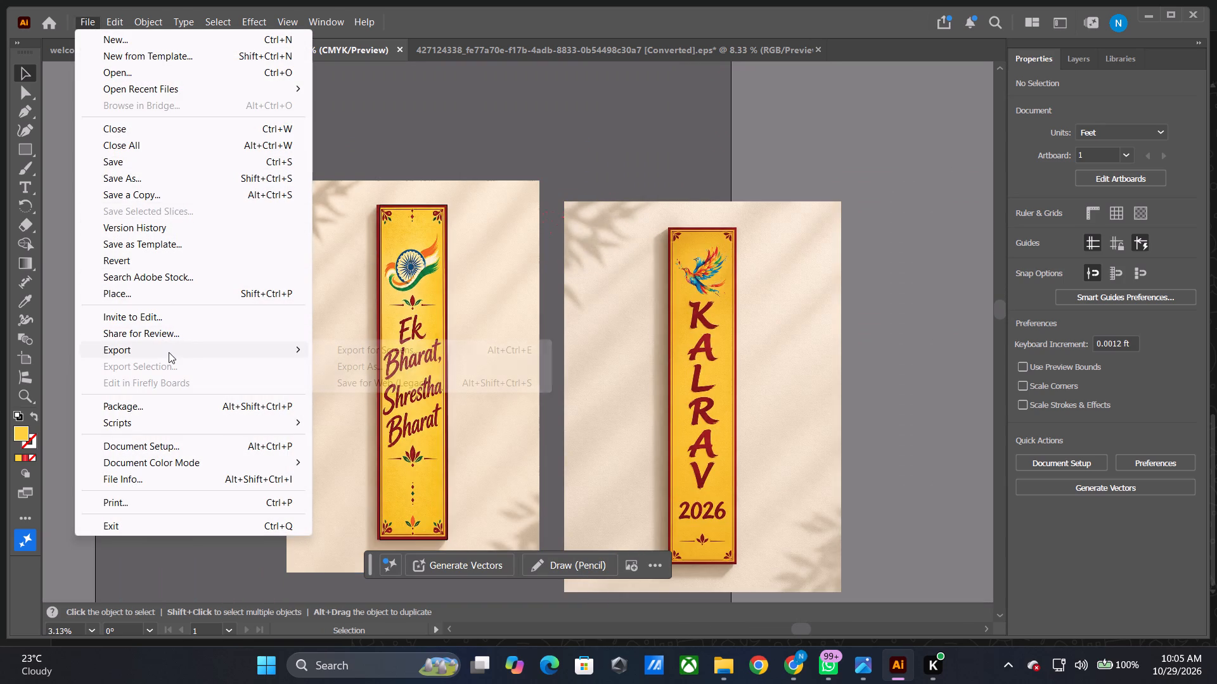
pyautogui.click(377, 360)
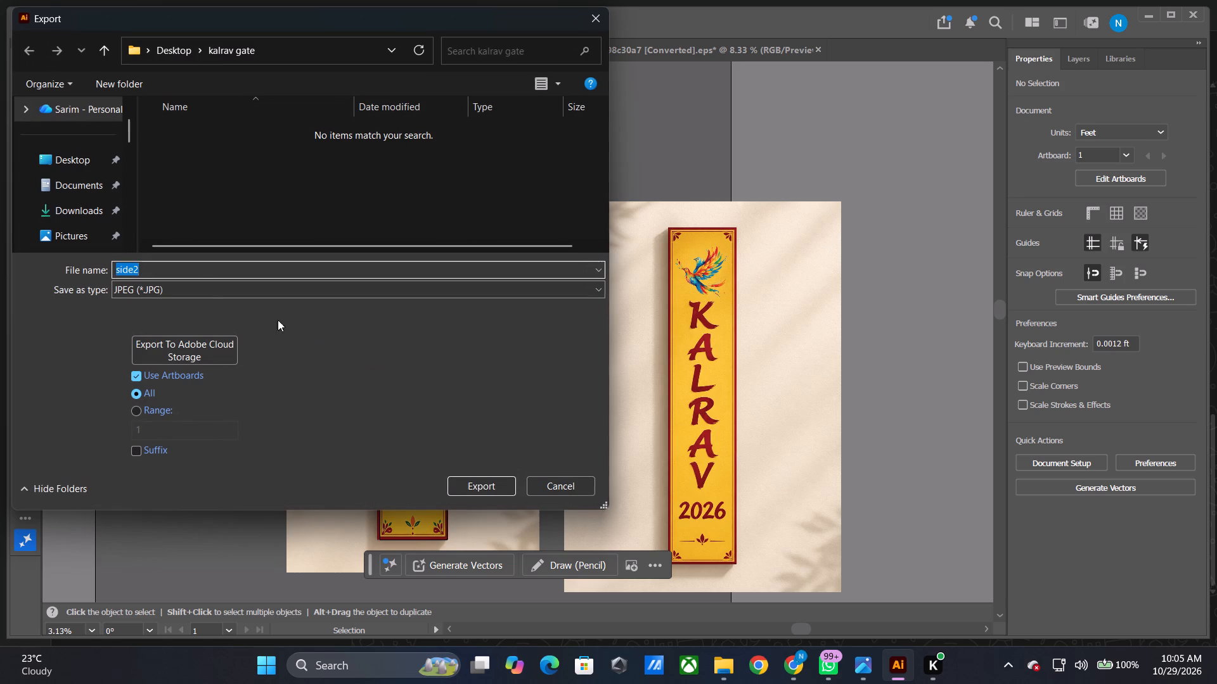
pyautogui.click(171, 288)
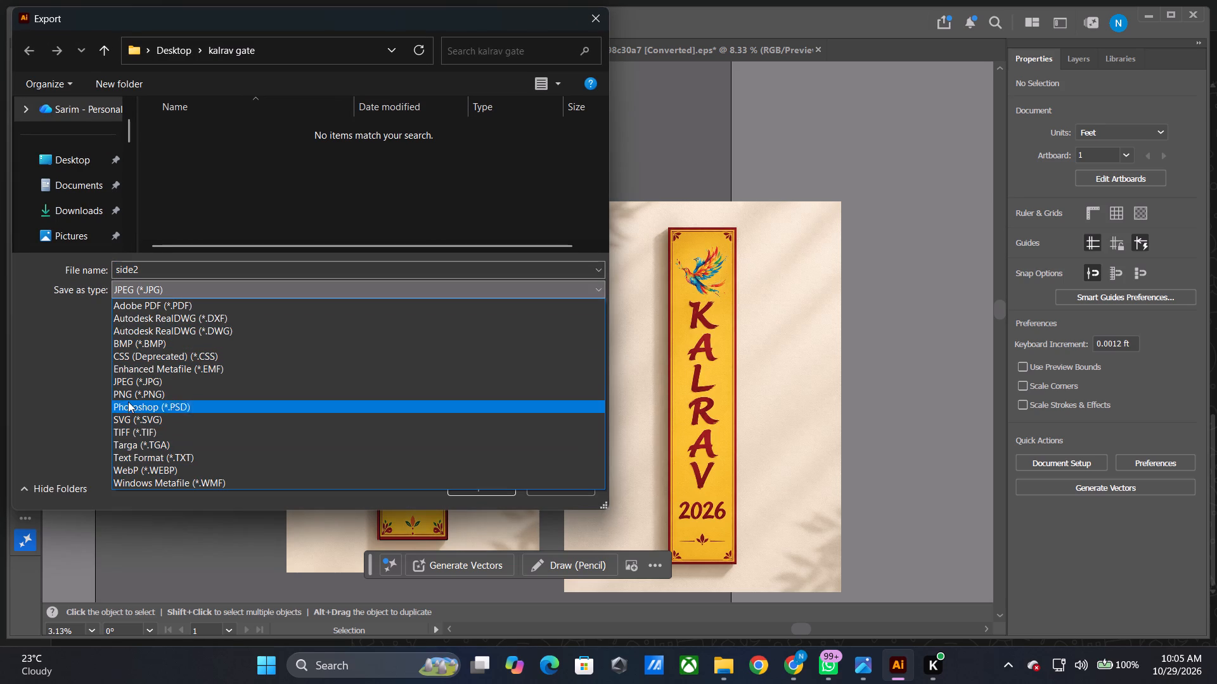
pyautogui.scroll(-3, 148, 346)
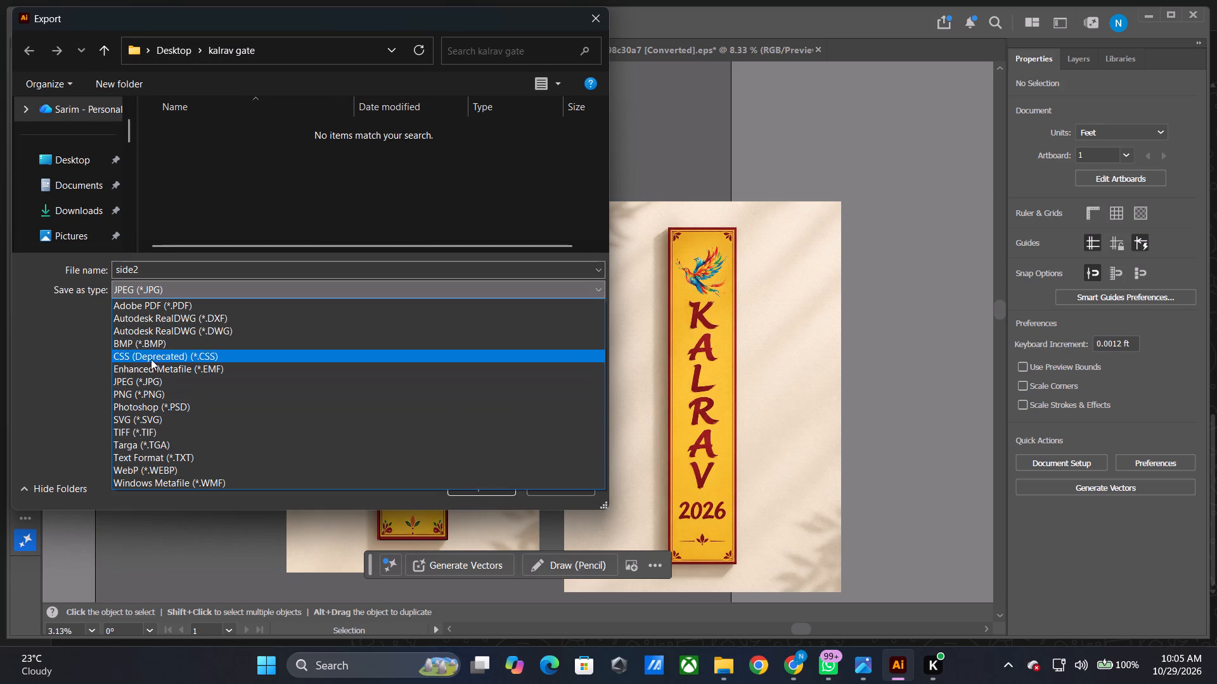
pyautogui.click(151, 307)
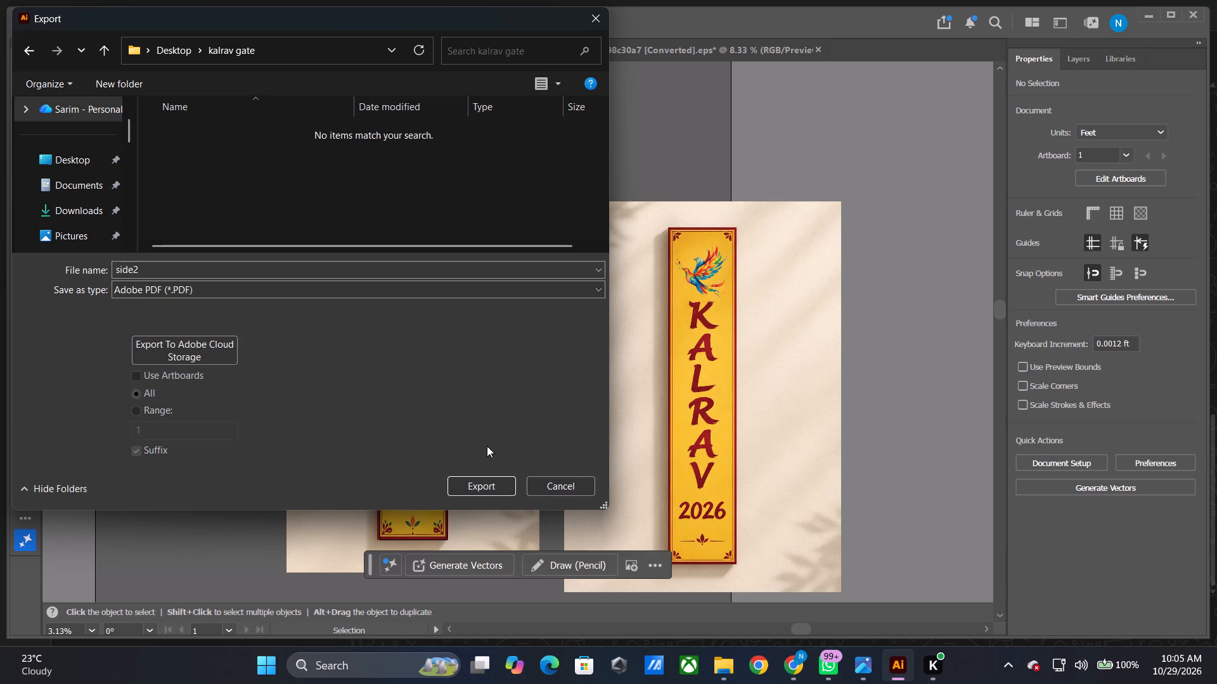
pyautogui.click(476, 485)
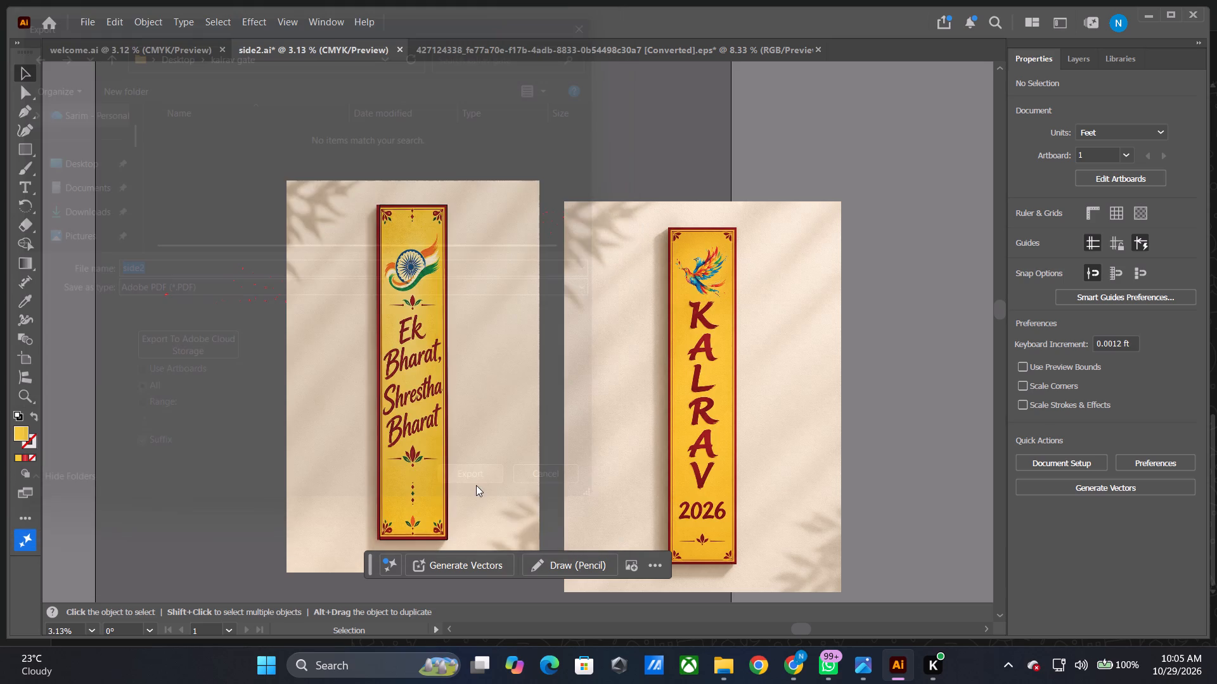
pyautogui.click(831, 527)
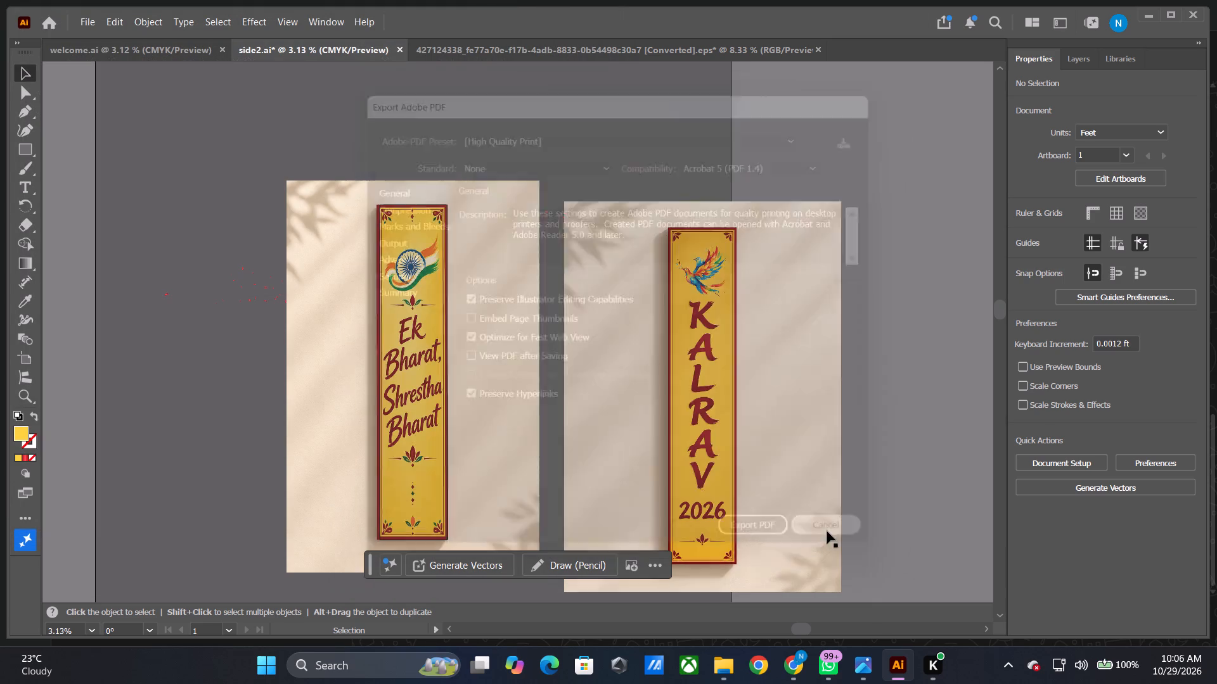
# Export side2 as Adobe PDF to the kalrav gate folder with High Quality Print and colour conversion Convert to Destination (Preserve Numbers).
pyautogui.click(91, 9)
pyautogui.click(90, 14)
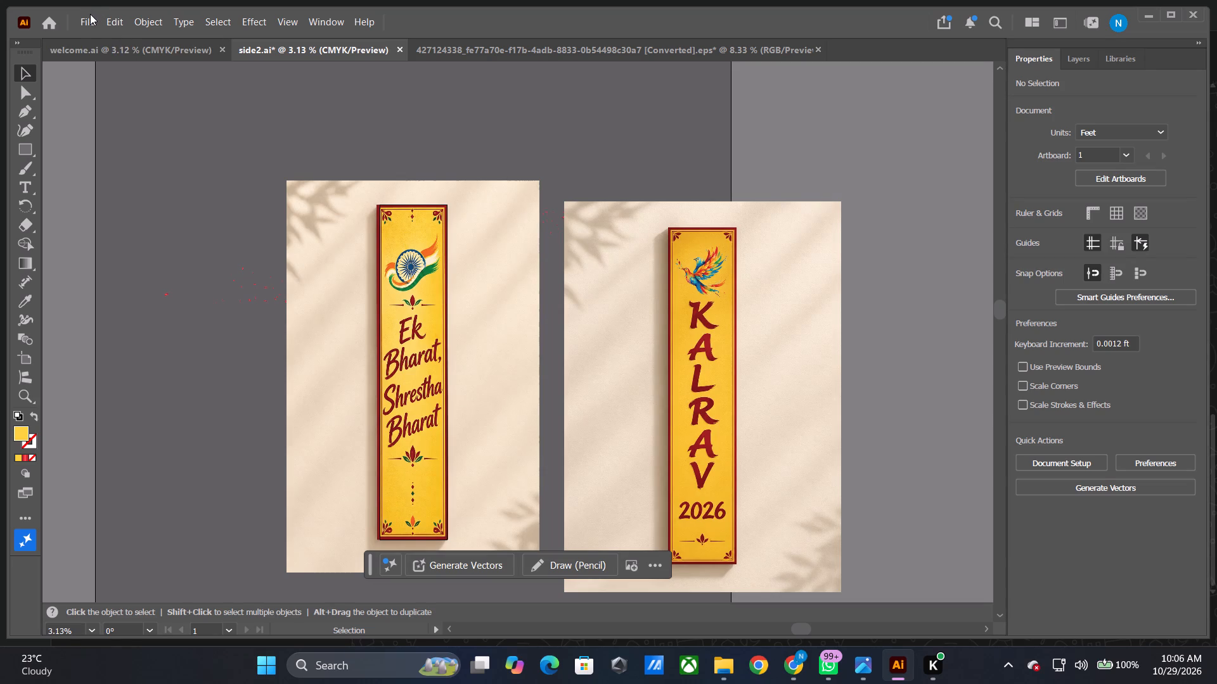
pyautogui.click(94, 28)
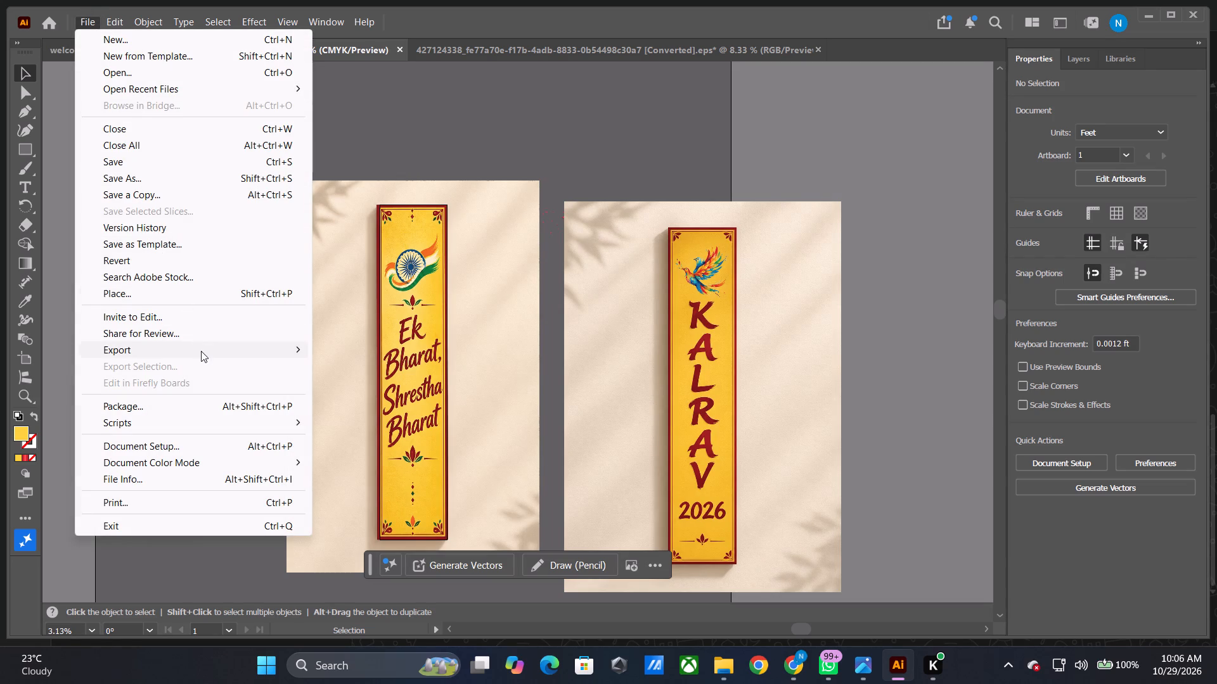
pyautogui.click(351, 370)
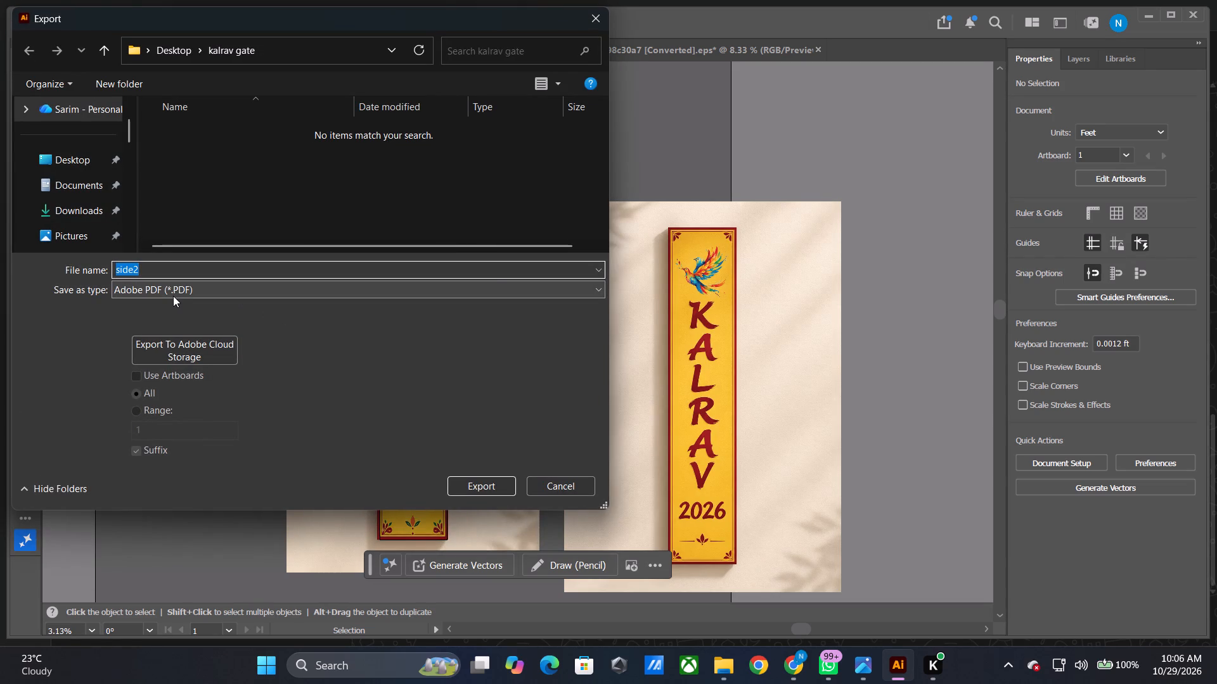
pyautogui.click(487, 478)
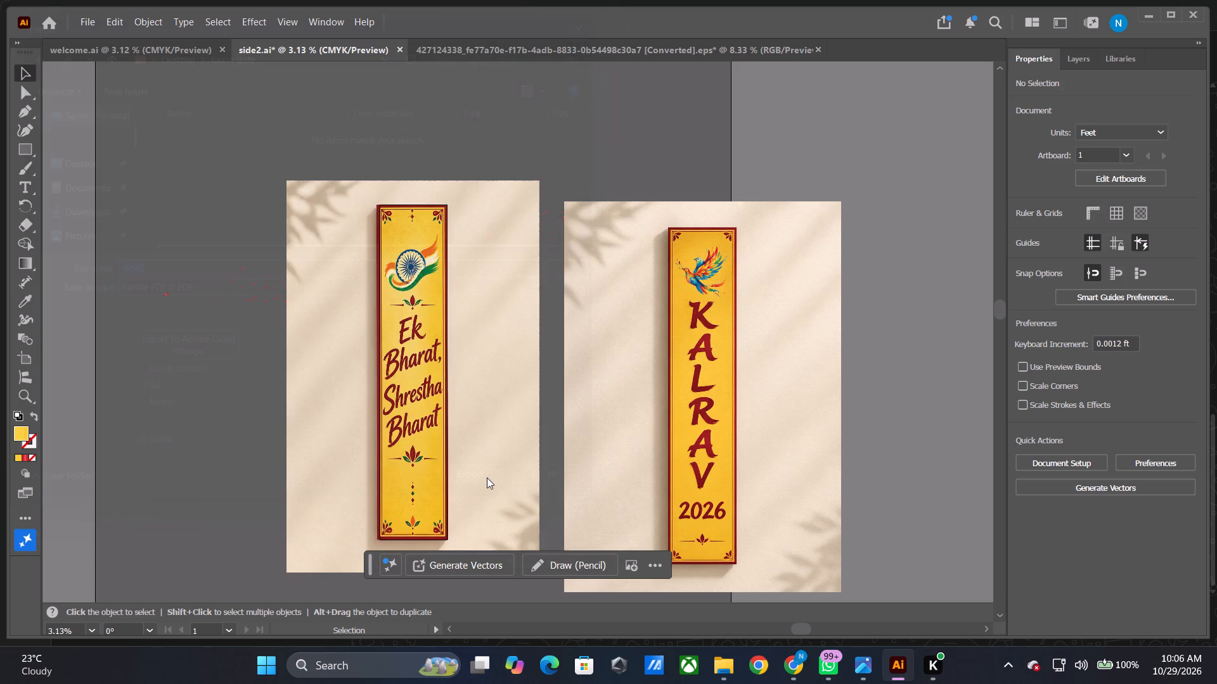
pyautogui.click(541, 132)
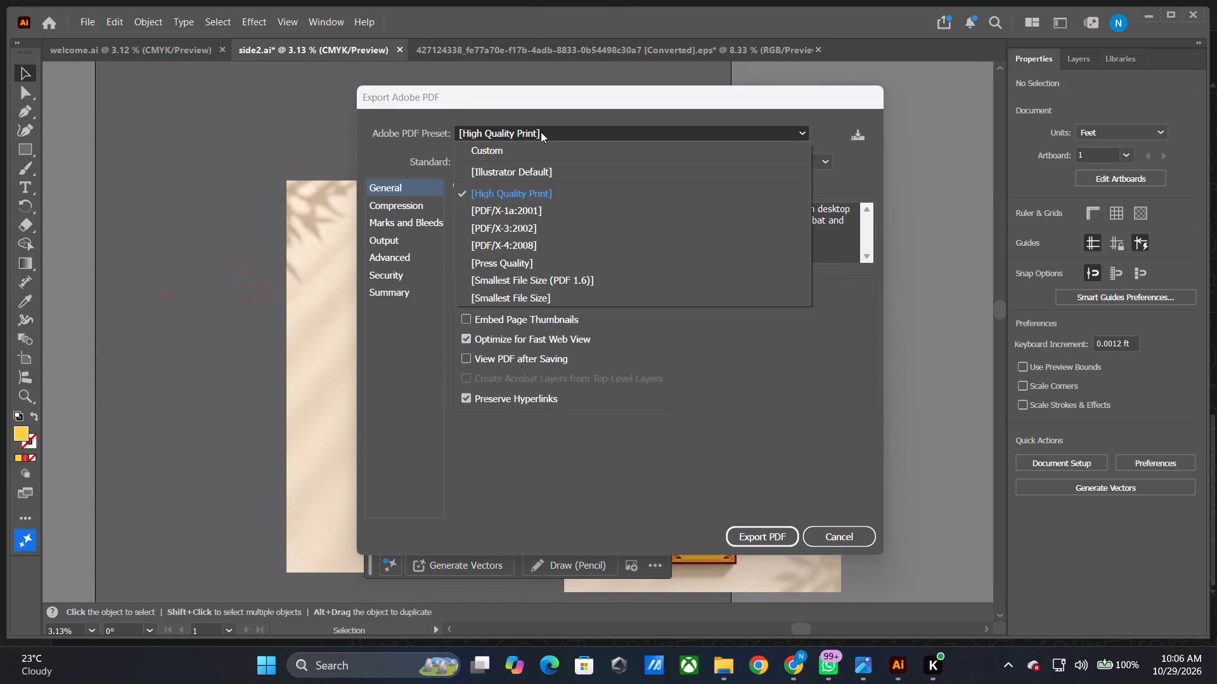
pyautogui.click(516, 198)
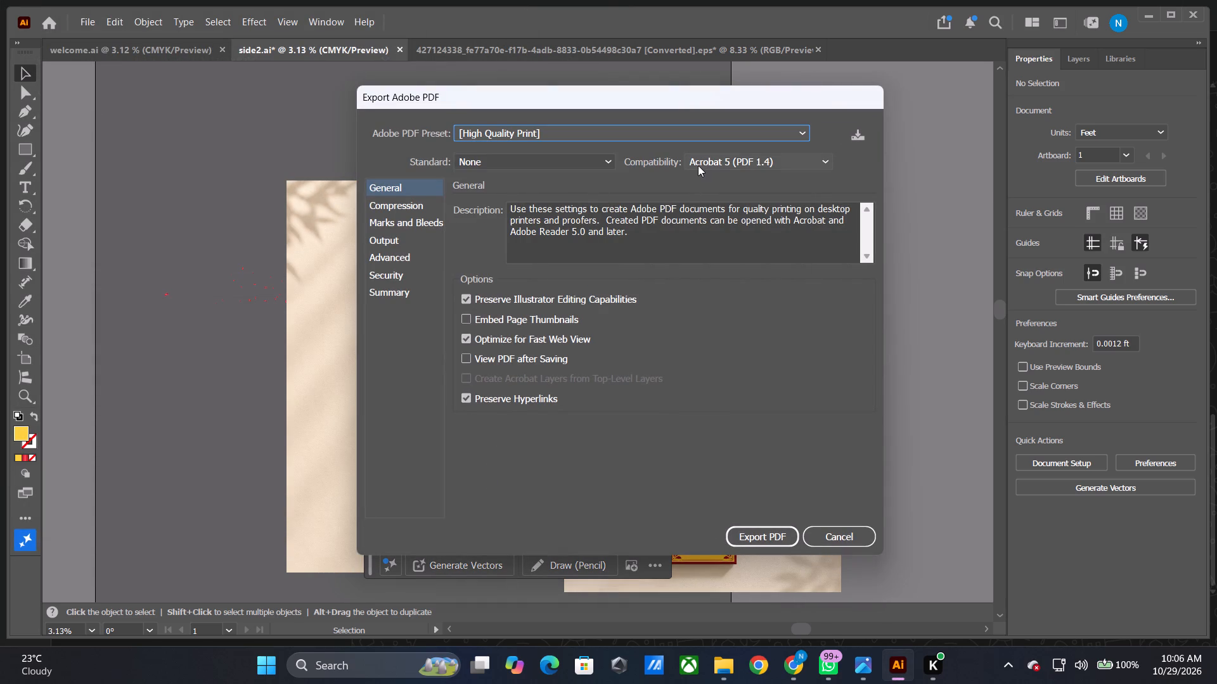
pyautogui.click(404, 206)
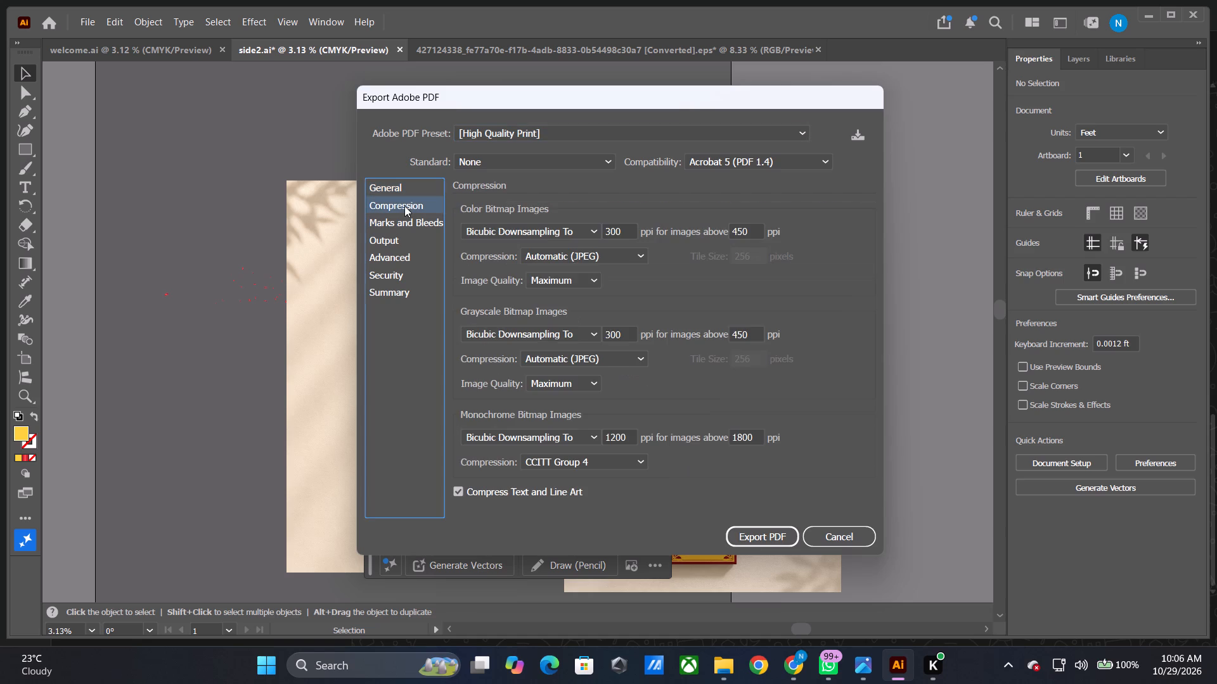
pyautogui.click(406, 223)
pyautogui.click(406, 243)
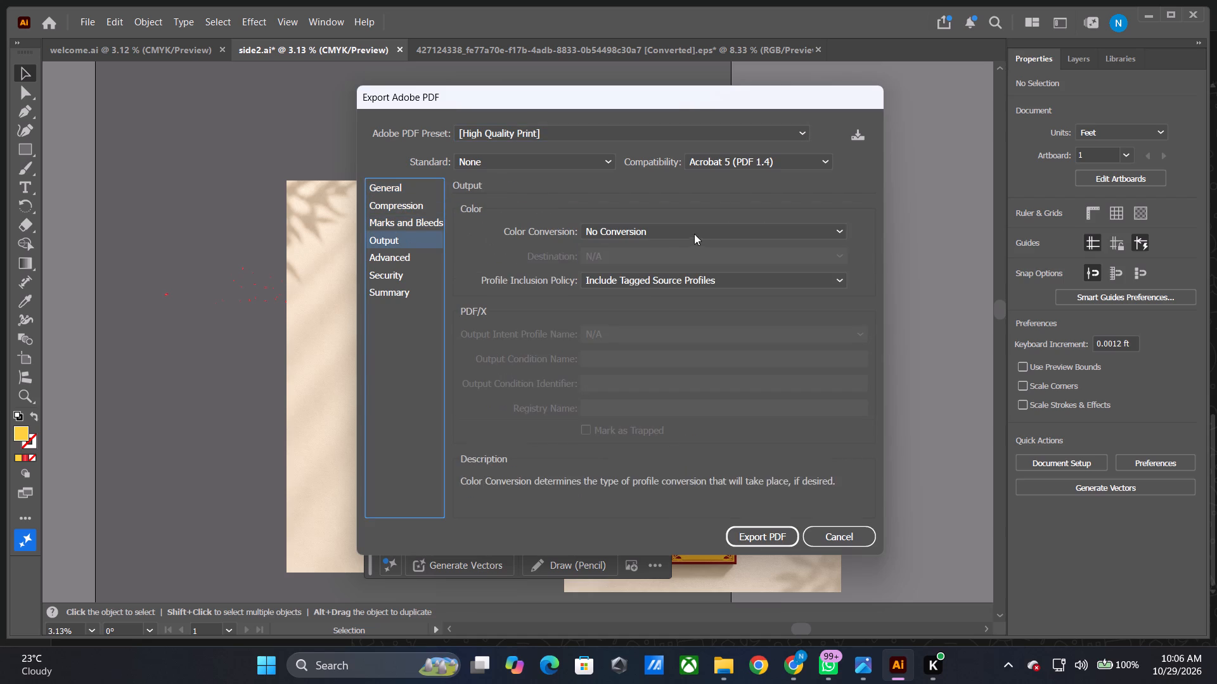
pyautogui.click(707, 231)
pyautogui.click(678, 265)
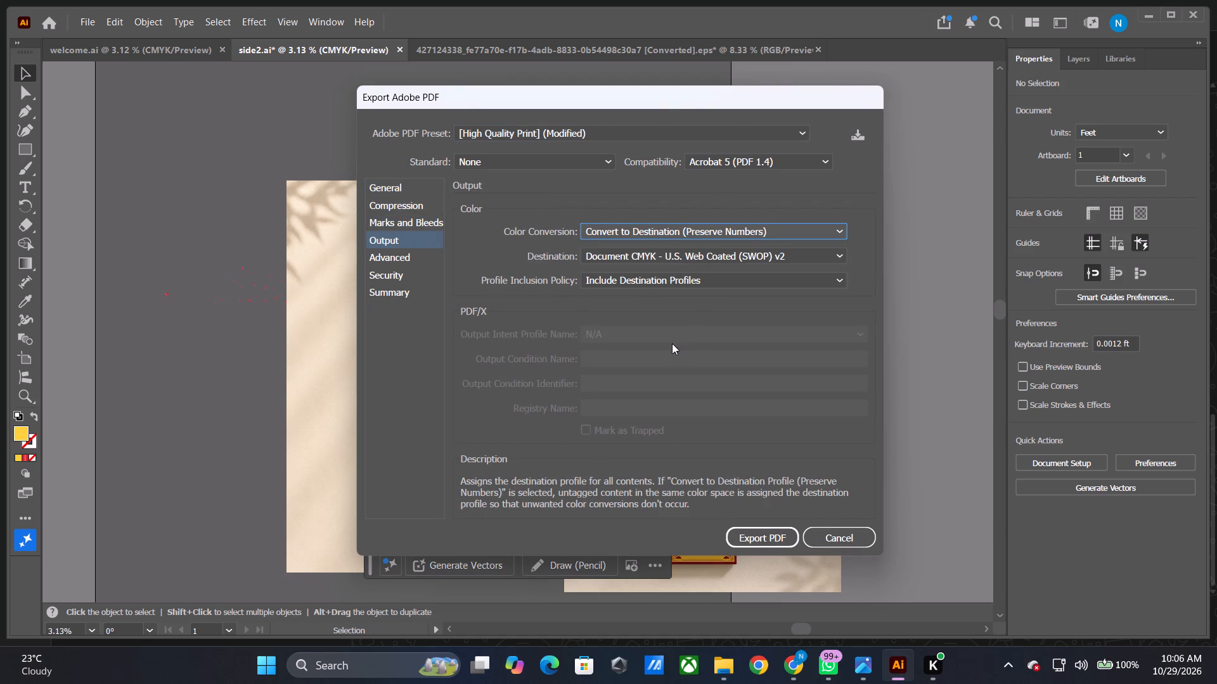
pyautogui.click(753, 542)
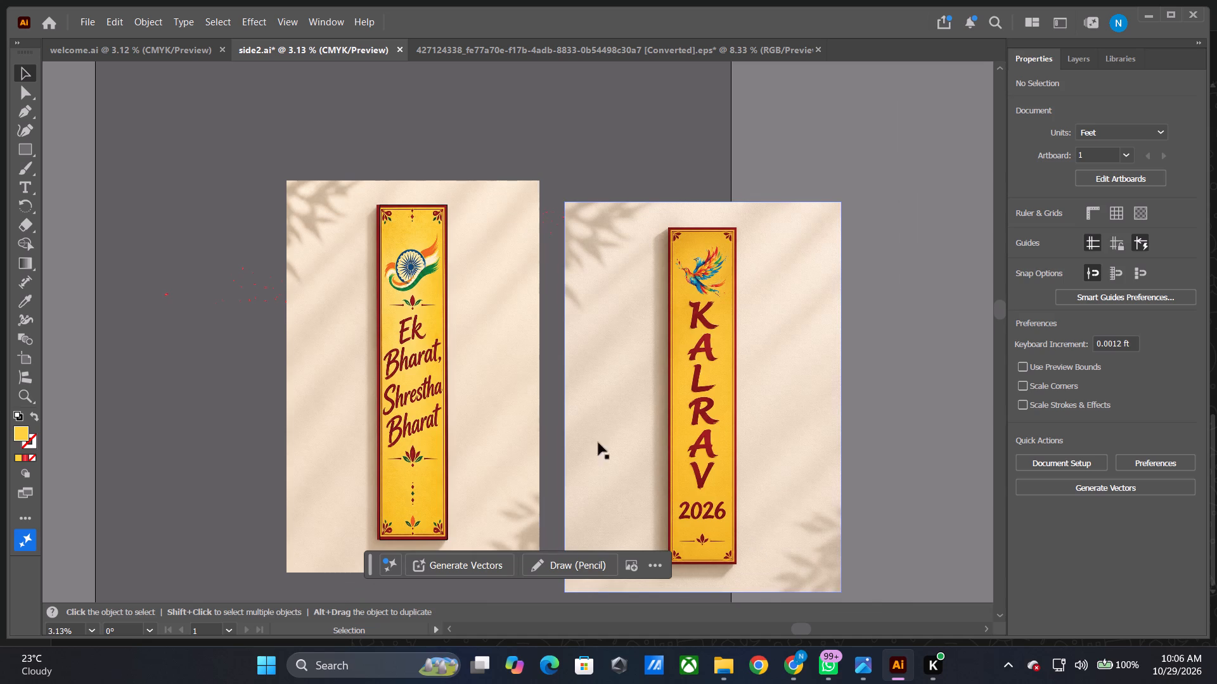
# Open the side Illustrator file from the kalrav gate folder on the Desktop, using File Explorer.
pyautogui.click(738, 664)
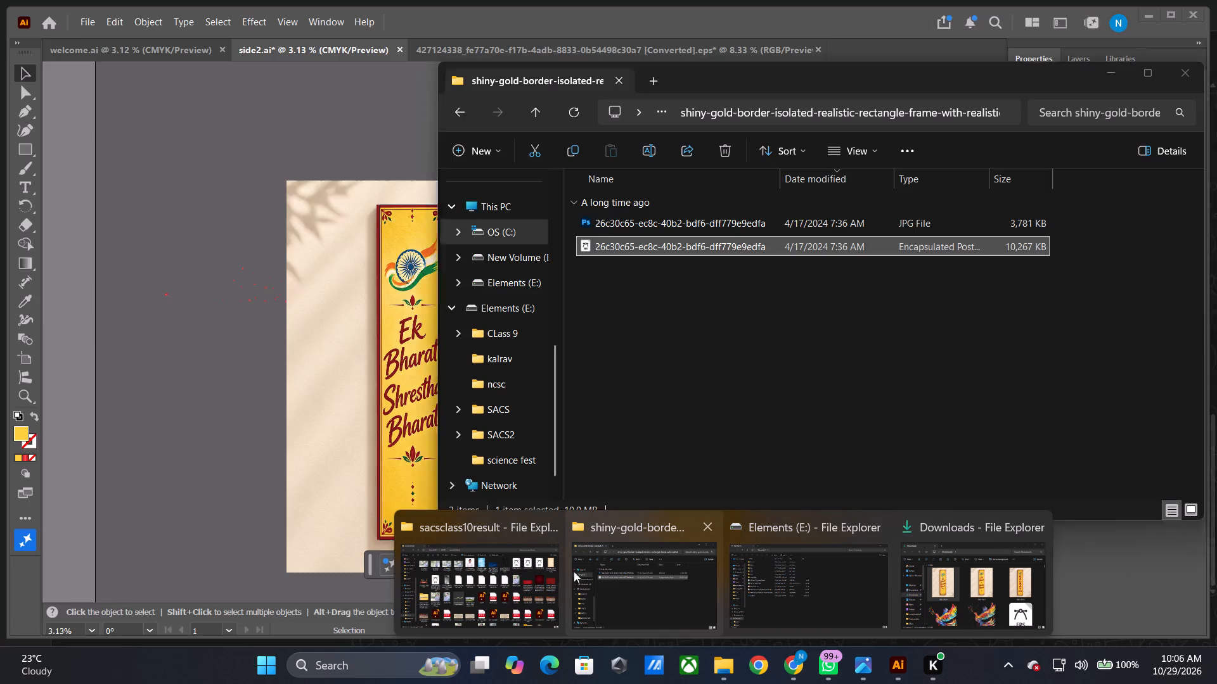
pyautogui.click(829, 602)
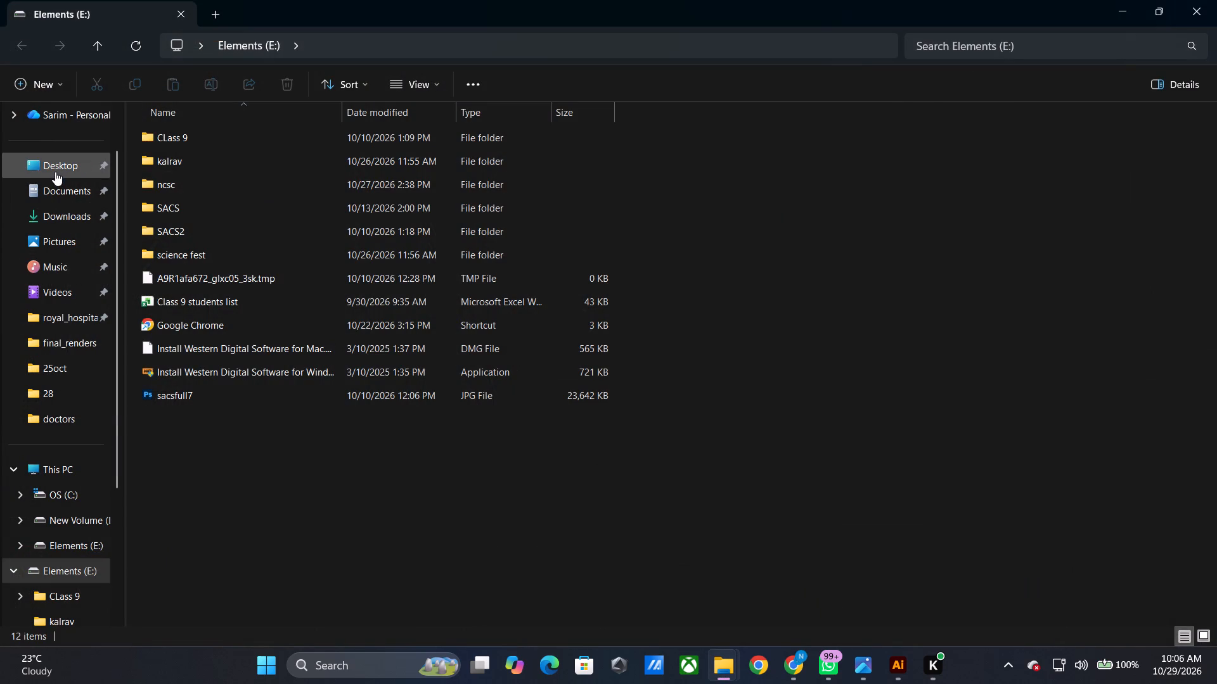
pyautogui.click(55, 172)
pyautogui.click(645, 163)
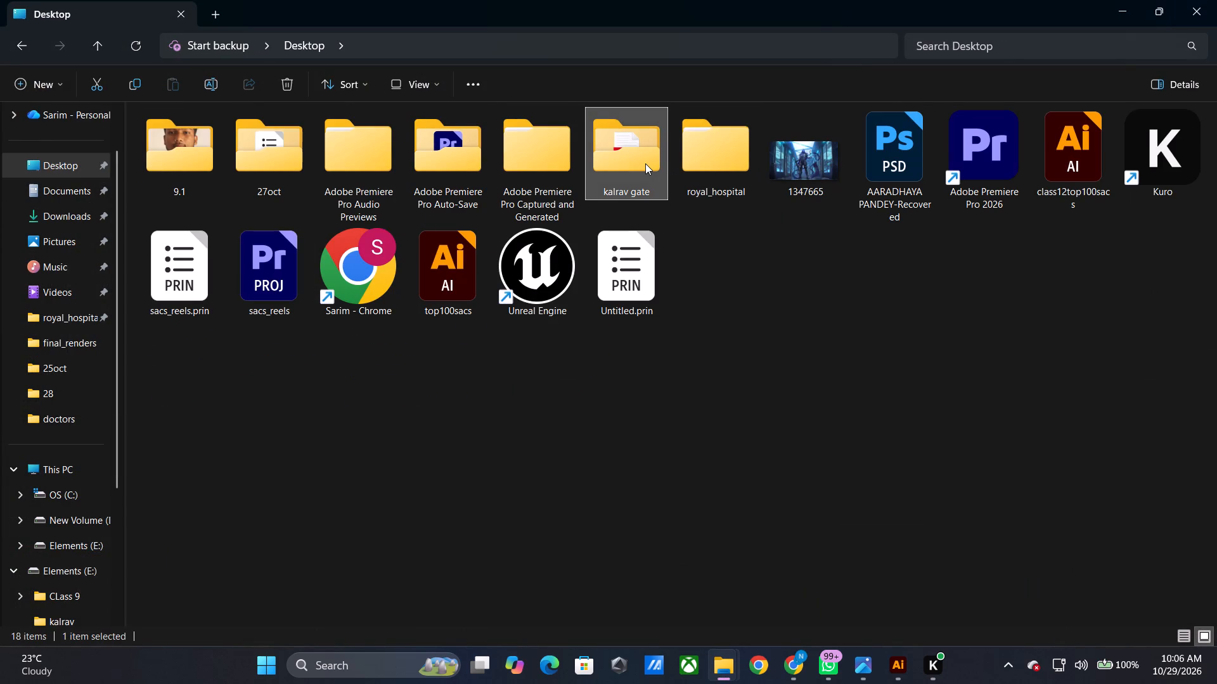
pyautogui.doubleClick(645, 163)
pyautogui.click(448, 346)
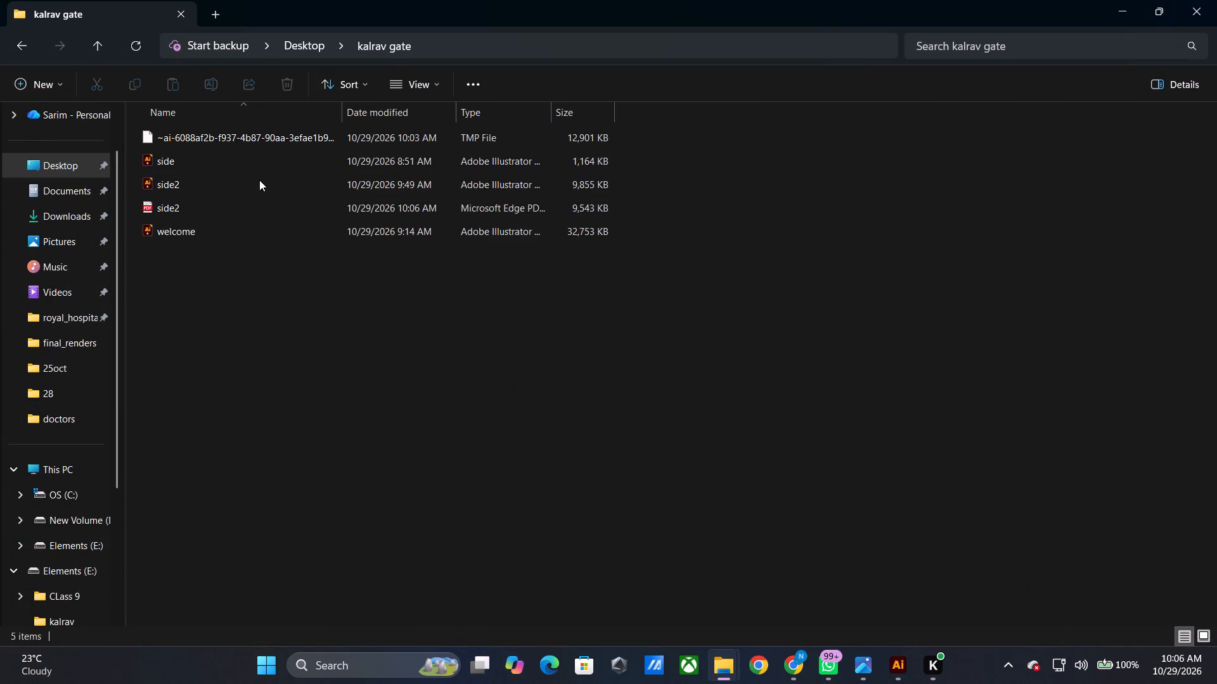
pyautogui.doubleClick(252, 164)
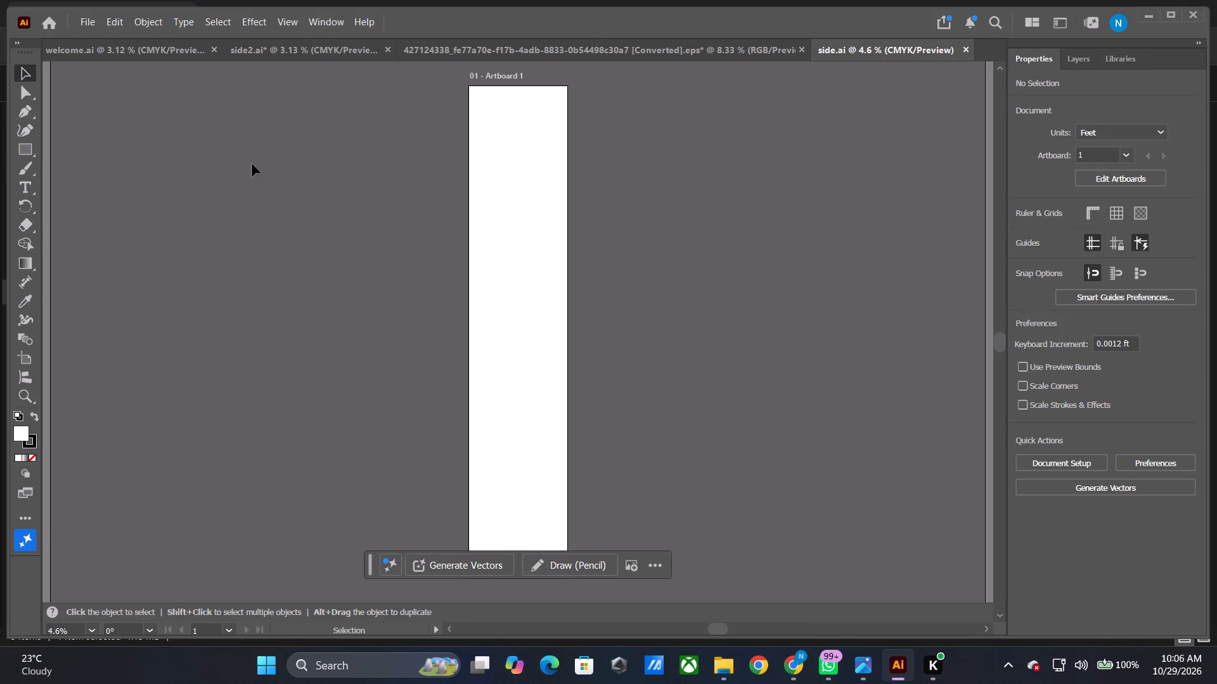
# Bring the KALRAV 2026 banner image from side2.ai into side.ai, placing it over the tall artboard at X 1 ft, Y 5 ft.
pyautogui.click(280, 56)
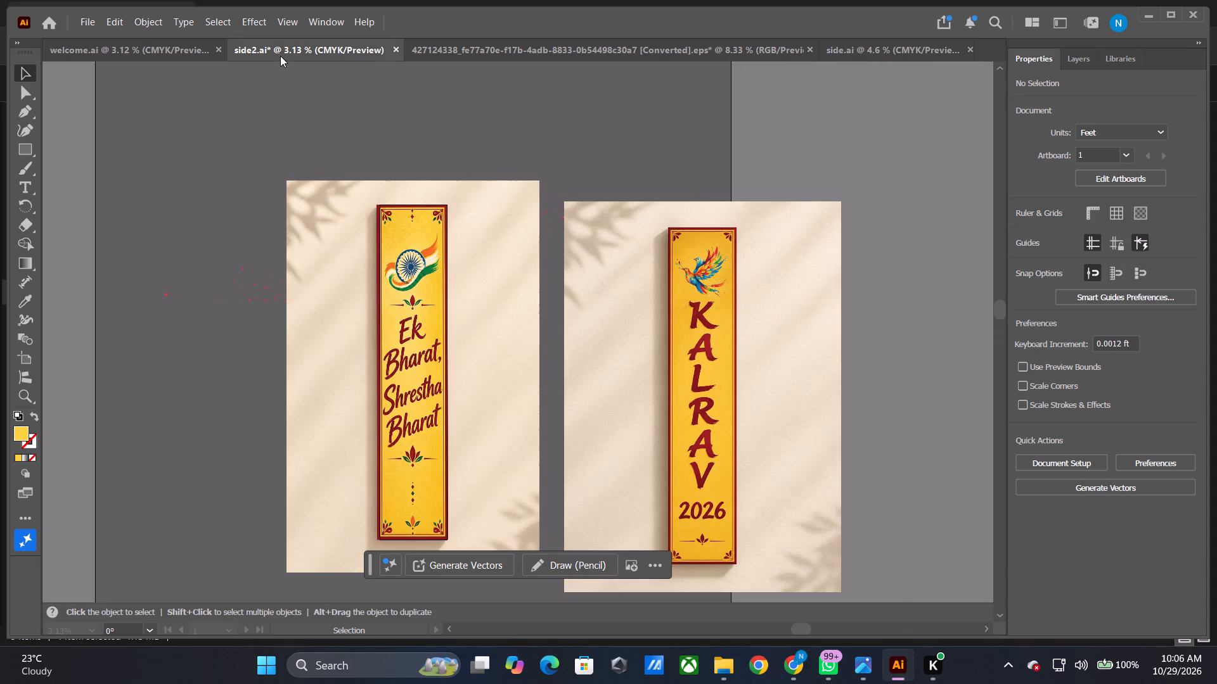
pyautogui.click(637, 296)
pyautogui.moveTo(653, 326); pyautogui.dragTo(619, 314)
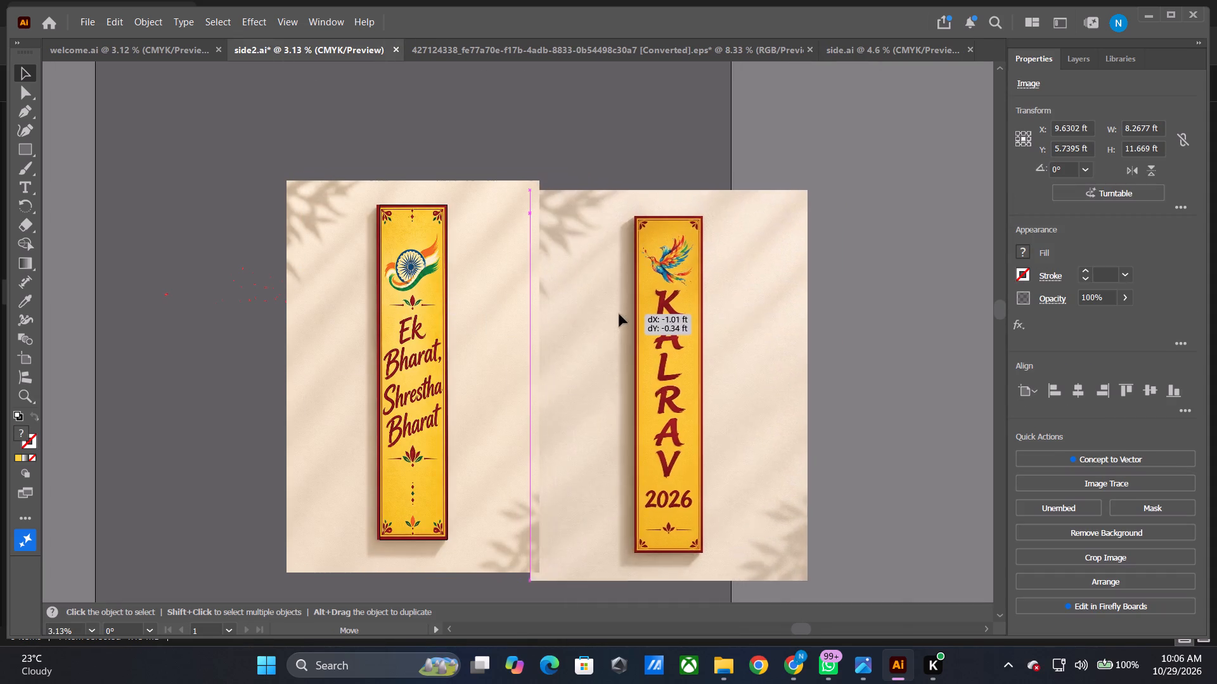
pyautogui.moveTo(619, 314); pyautogui.dragTo(883, 42)
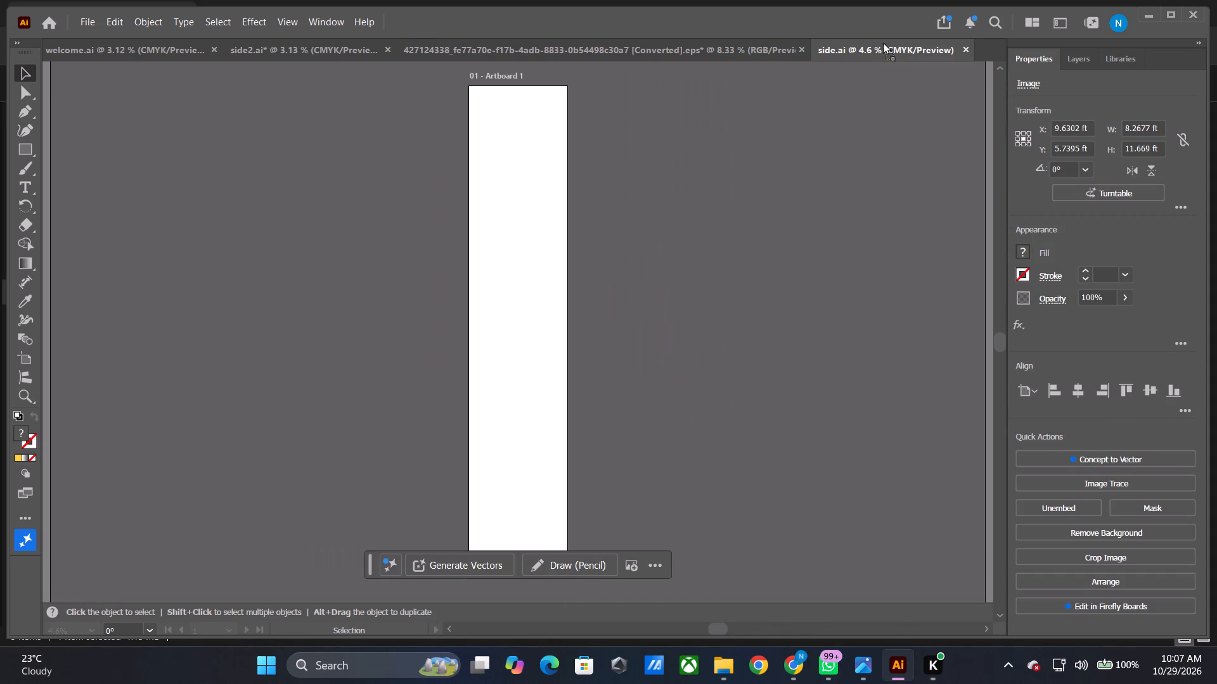
pyautogui.moveTo(883, 42); pyautogui.dragTo(507, 244)
pyautogui.moveTo(584, 297); pyautogui.dragTo(524, 279)
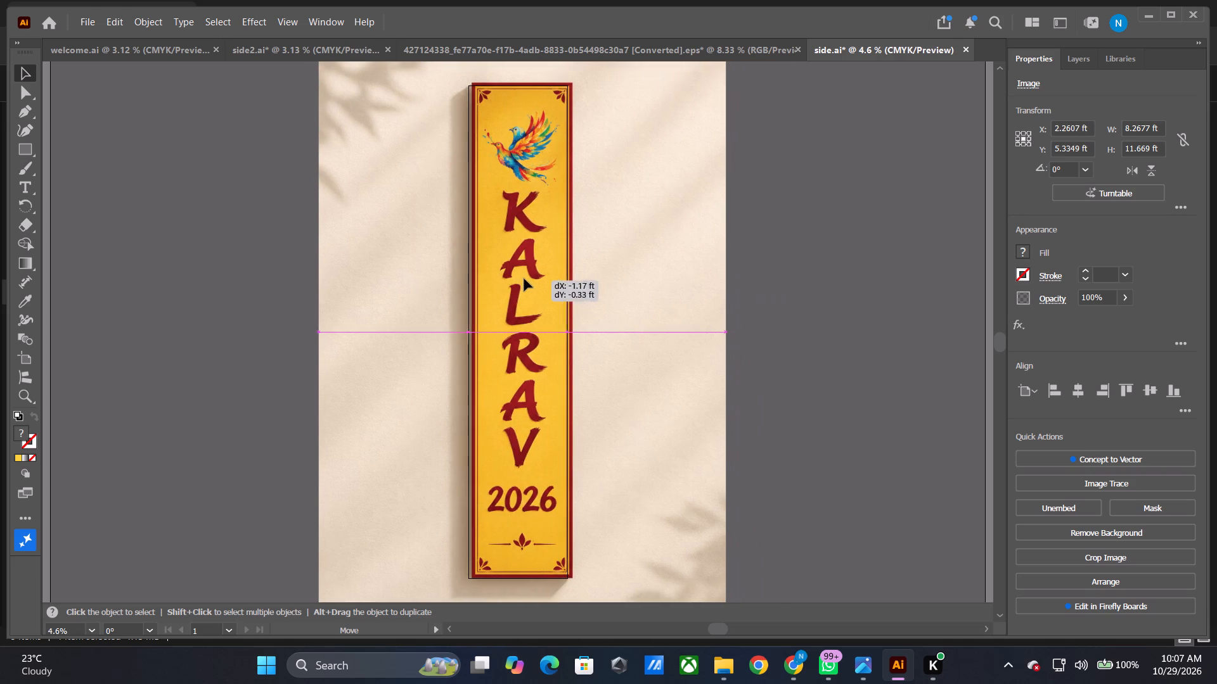
pyautogui.moveTo(524, 279); pyautogui.dragTo(523, 282)
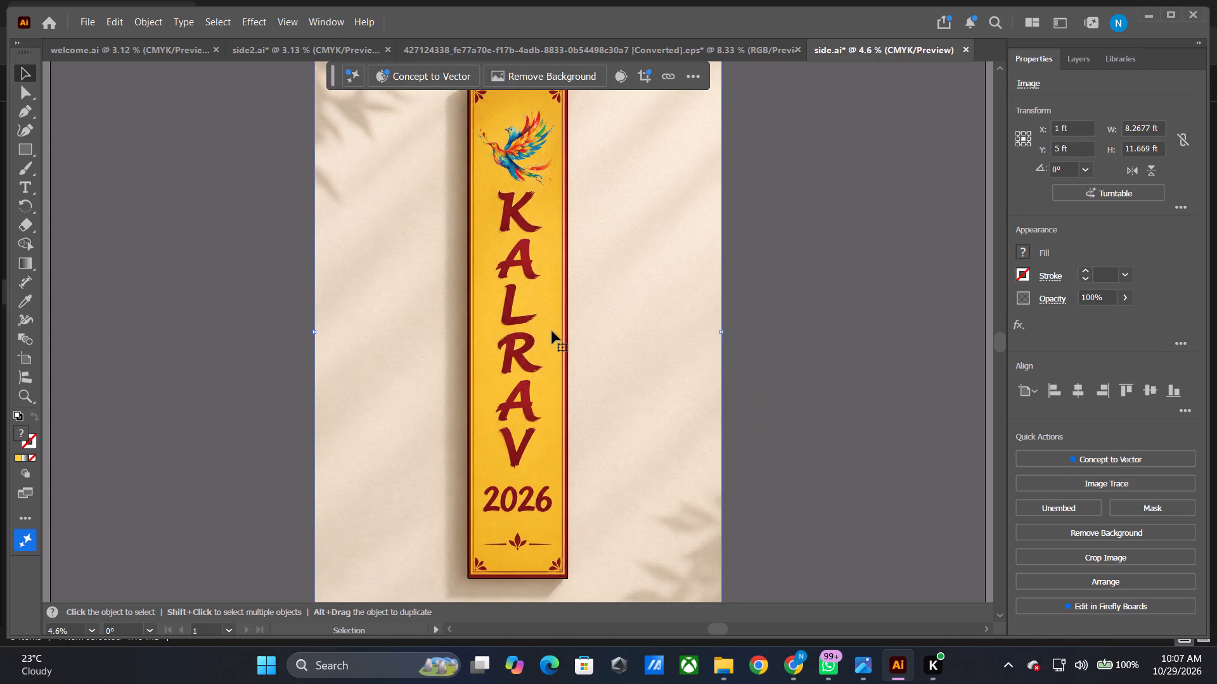
# Move the KALRAV 2026 banner image slightly right and down to about X 1.018 ft, Y 5.057 ft, aligning the banner's top with the artboard.
pyautogui.keyDown('alt'); pyautogui.keyDown('shift'); pyautogui.scroll(4, 546, 357); pyautogui.keyUp('shift'); pyautogui.keyUp('alt')
pyautogui.press('space')
pyautogui.press('space')
pyautogui.press('space')
pyautogui.press('space')
pyautogui.press('space')
pyautogui.press('space')
pyautogui.press('space')
pyautogui.press('space')
pyautogui.press('space')
pyautogui.press('space')
pyautogui.press('space')
pyautogui.press('space')
pyautogui.press('space')
pyautogui.press('space')
pyautogui.press('space')
pyautogui.press('space')
pyautogui.press('space')
pyautogui.press('space')
pyautogui.press('space')
pyautogui.press('space')
pyautogui.moveTo(704, 202); pyautogui.dragTo(704, 288)
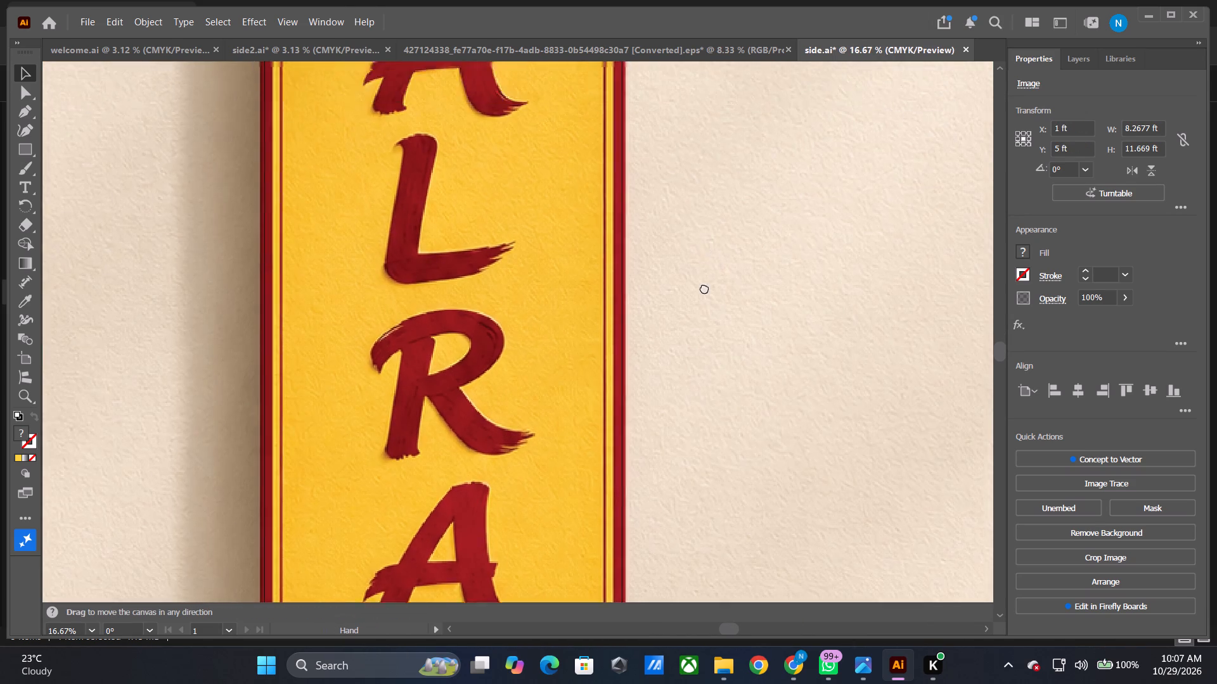
pyautogui.moveTo(704, 288); pyautogui.dragTo(720, 457)
pyautogui.moveTo(773, 203); pyautogui.dragTo(747, 479)
pyautogui.moveTo(811, 255); pyautogui.dragTo(803, 508)
pyautogui.moveTo(761, 307); pyautogui.dragTo(761, 385)
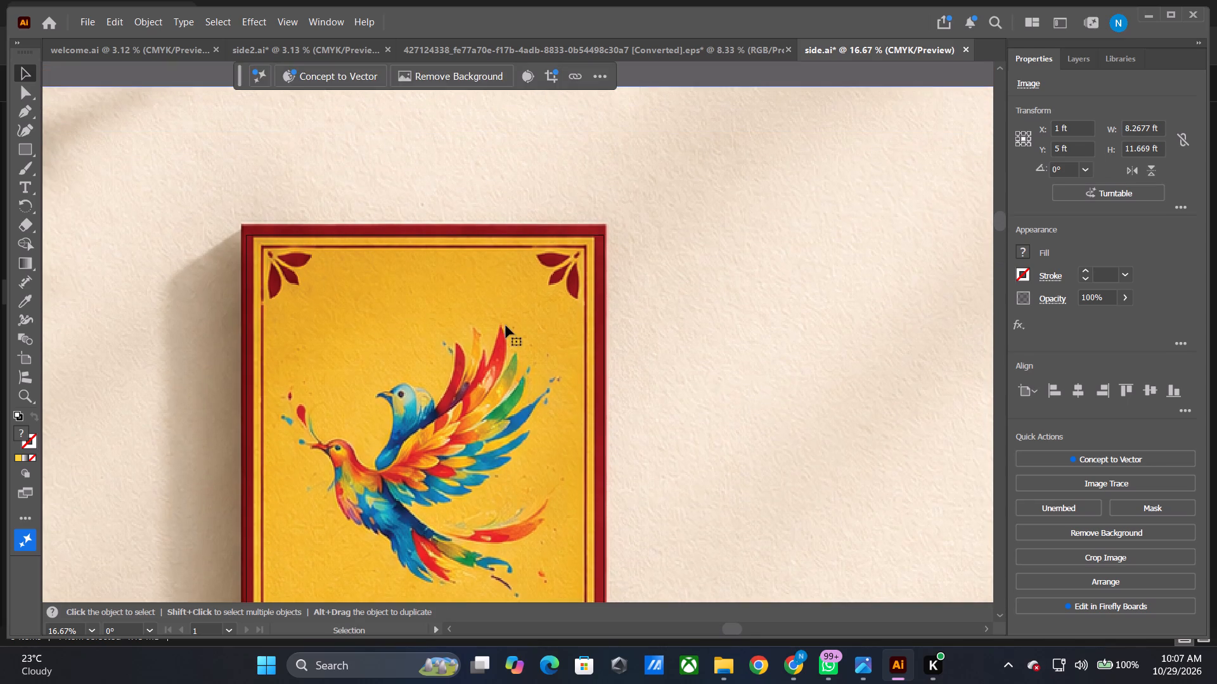
pyautogui.moveTo(491, 290); pyautogui.dragTo(497, 300)
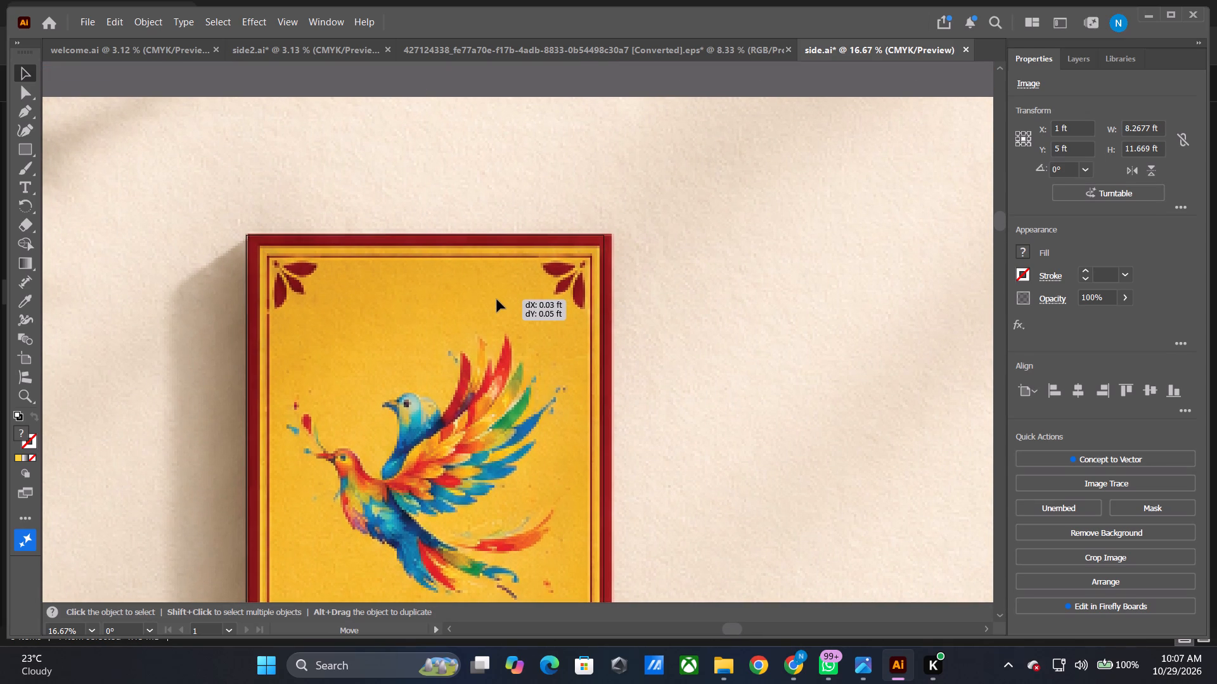
pyautogui.moveTo(497, 300); pyautogui.dragTo(496, 301)
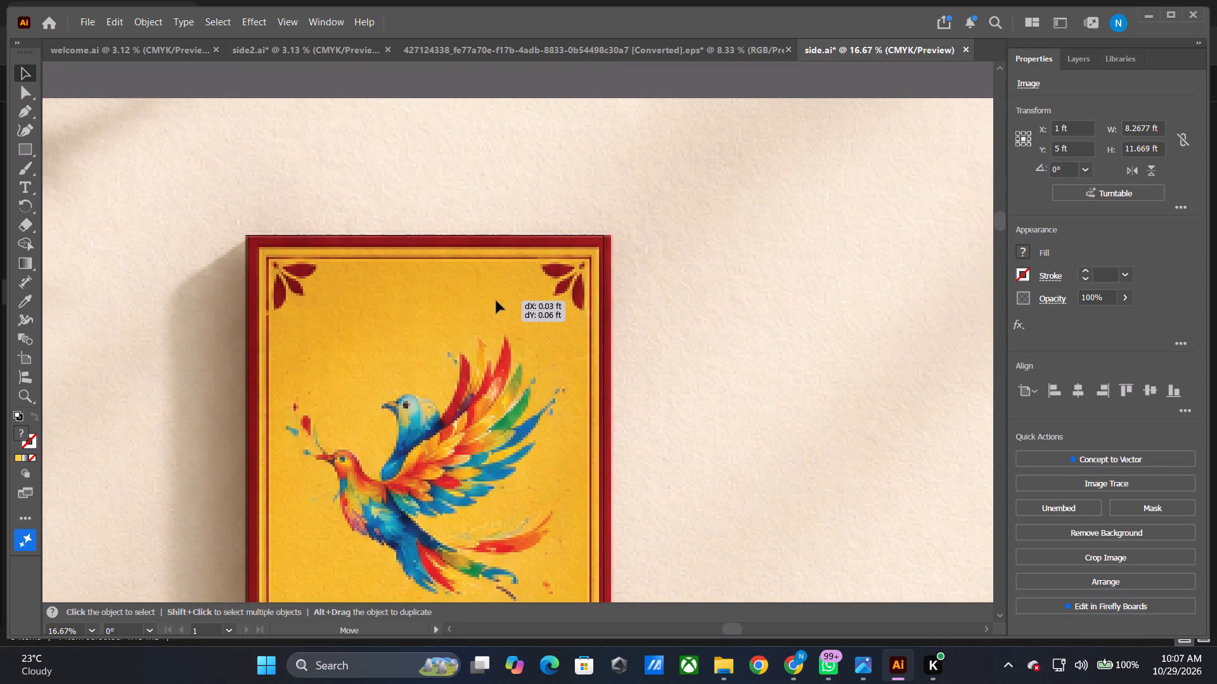
pyautogui.moveTo(496, 301); pyautogui.dragTo(494, 300)
# Nudge the KALRAV 2026 banner image left to X 1.0038 ft to align its side borders with the artboard.
pyautogui.press('space')
pyautogui.press('space')
pyautogui.press('space')
pyautogui.press('space')
pyautogui.press('space')
pyautogui.press('space')
pyautogui.press('space')
pyautogui.press('space')
pyautogui.press('space')
pyautogui.press('space')
pyautogui.press('space')
pyautogui.press('space')
pyautogui.press('space')
pyautogui.press('space')
pyautogui.press('space')
pyautogui.press('space')
pyautogui.press('space')
pyautogui.press('space')
pyautogui.press('space')
pyautogui.press('space')
pyautogui.moveTo(700, 414); pyautogui.dragTo(704, 151)
pyautogui.moveTo(692, 405); pyautogui.dragTo(692, 402)
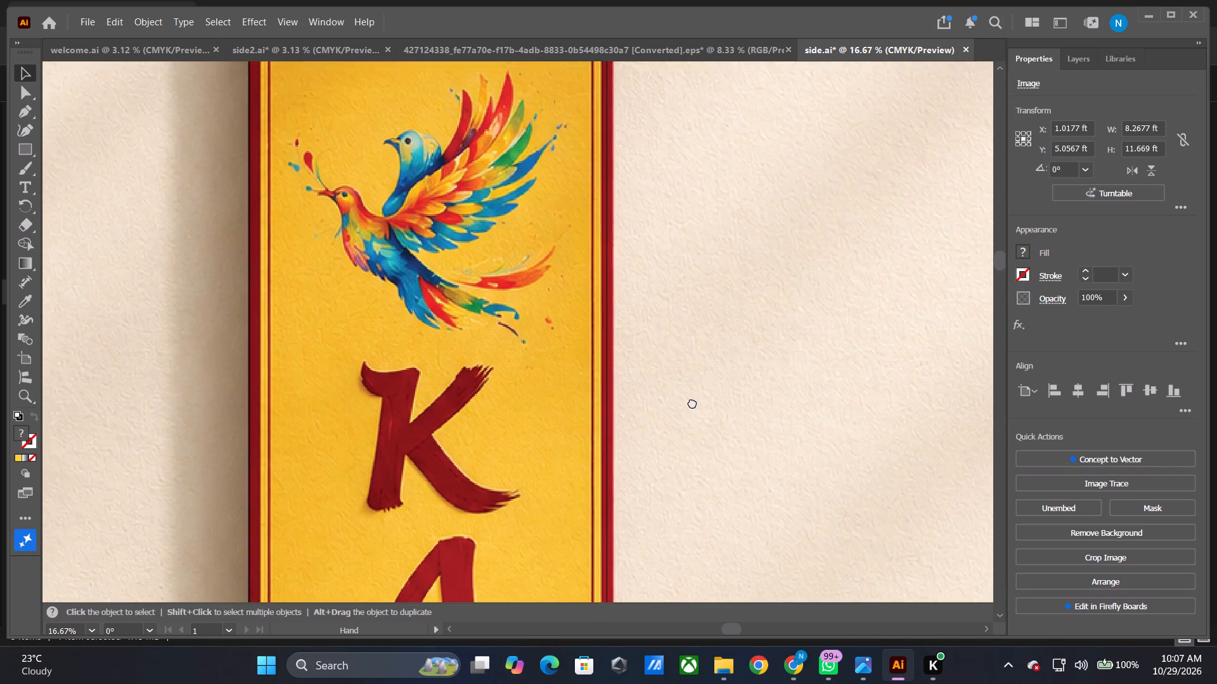
pyautogui.moveTo(692, 402); pyautogui.dragTo(678, 259)
pyautogui.moveTo(641, 426); pyautogui.dragTo(605, 358)
pyautogui.scroll(4, 608, 390)
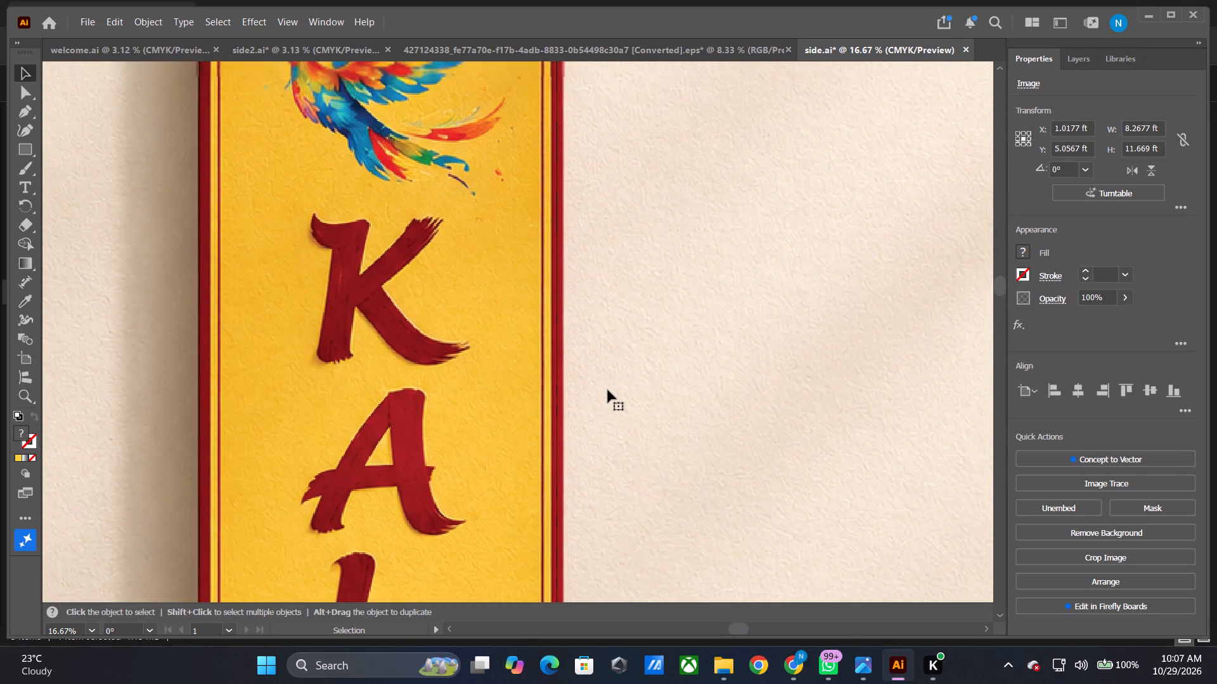
pyautogui.scroll(20, 608, 390)
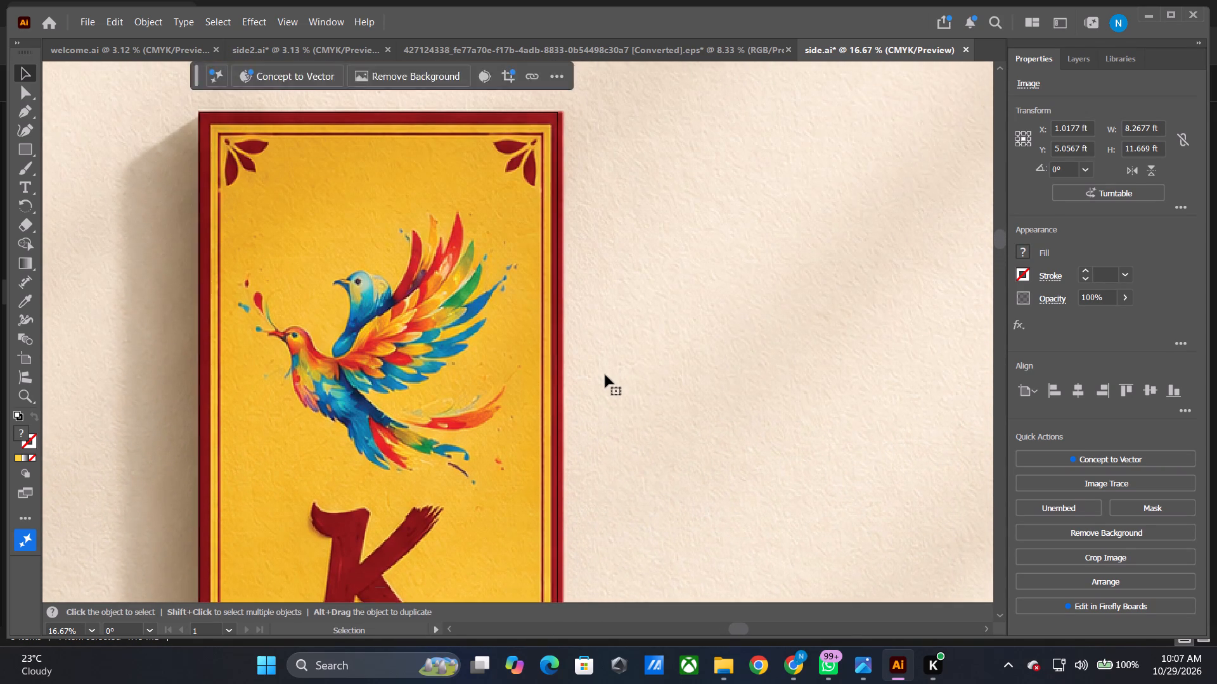
pyautogui.scroll(2, 605, 375)
pyautogui.press('Left')
pyautogui.press('Left')
pyautogui.press('Left')
pyautogui.press('Left')
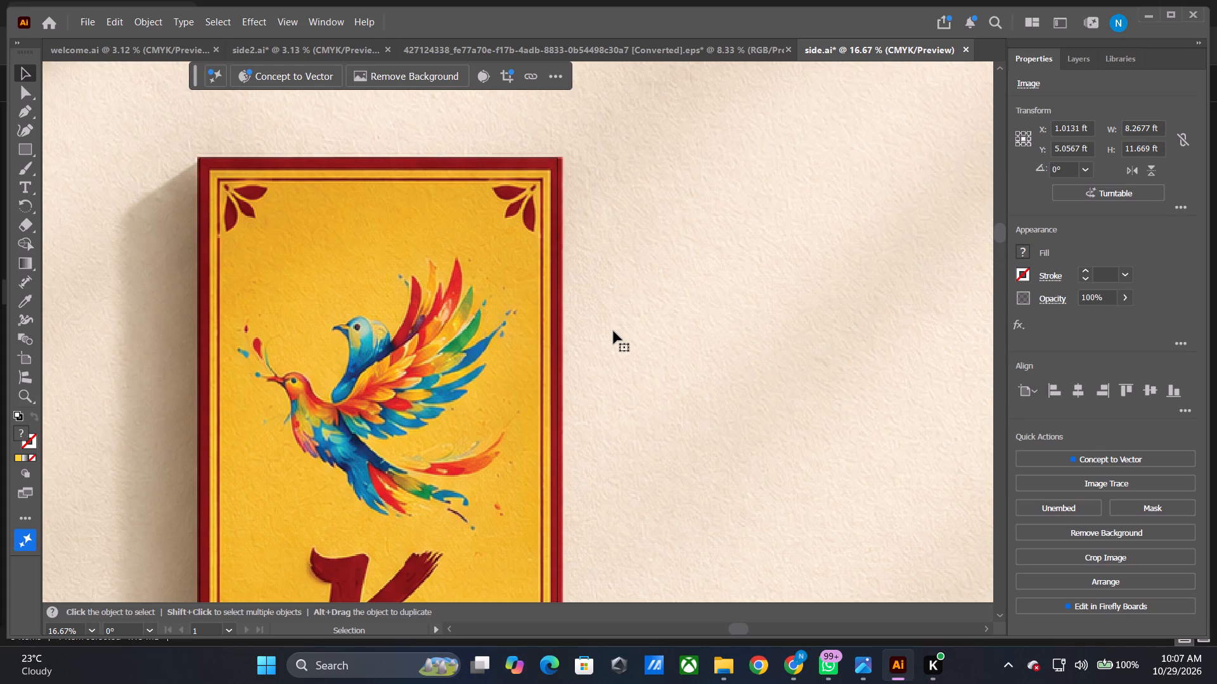
pyautogui.press('Right')
pyautogui.press('Left')
pyautogui.press('Left')
pyautogui.press('Left')
pyautogui.press('Left')
pyautogui.press('Left')
pyautogui.press('Left')
pyautogui.press('Left')
pyautogui.press('Left')
pyautogui.press('Left')
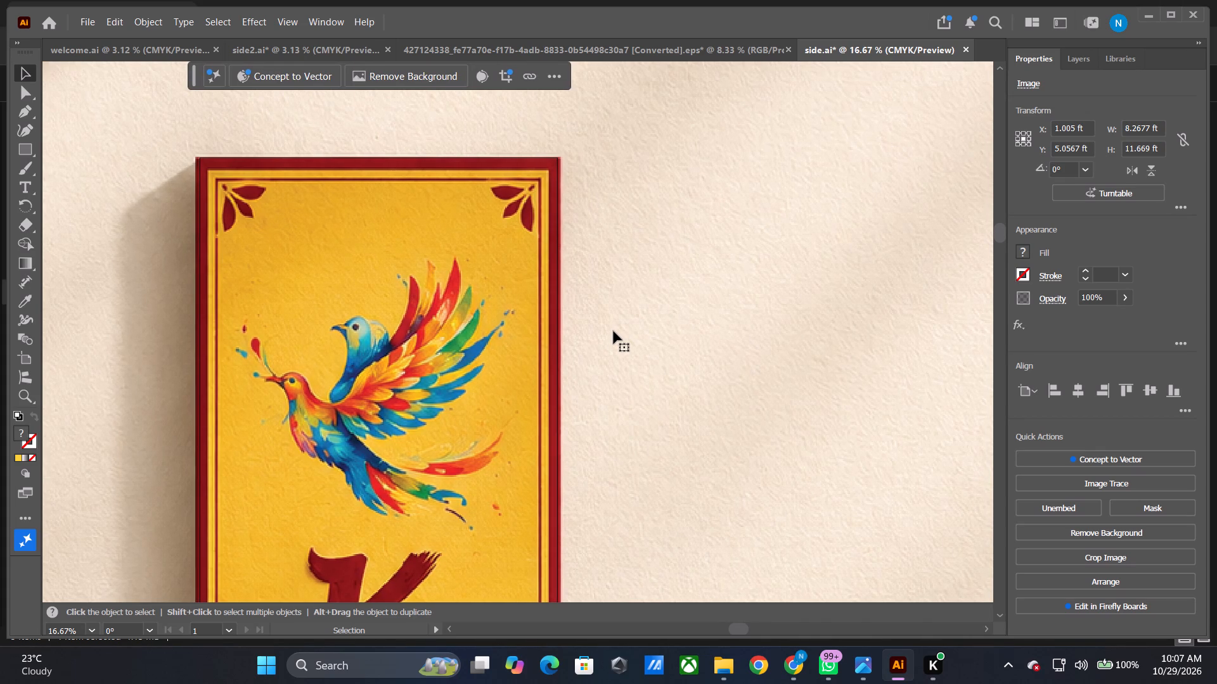
# Check the KALRAV 2026 banner's alignment down to its base and save side.ai.
pyautogui.scroll(-14, 614, 331)
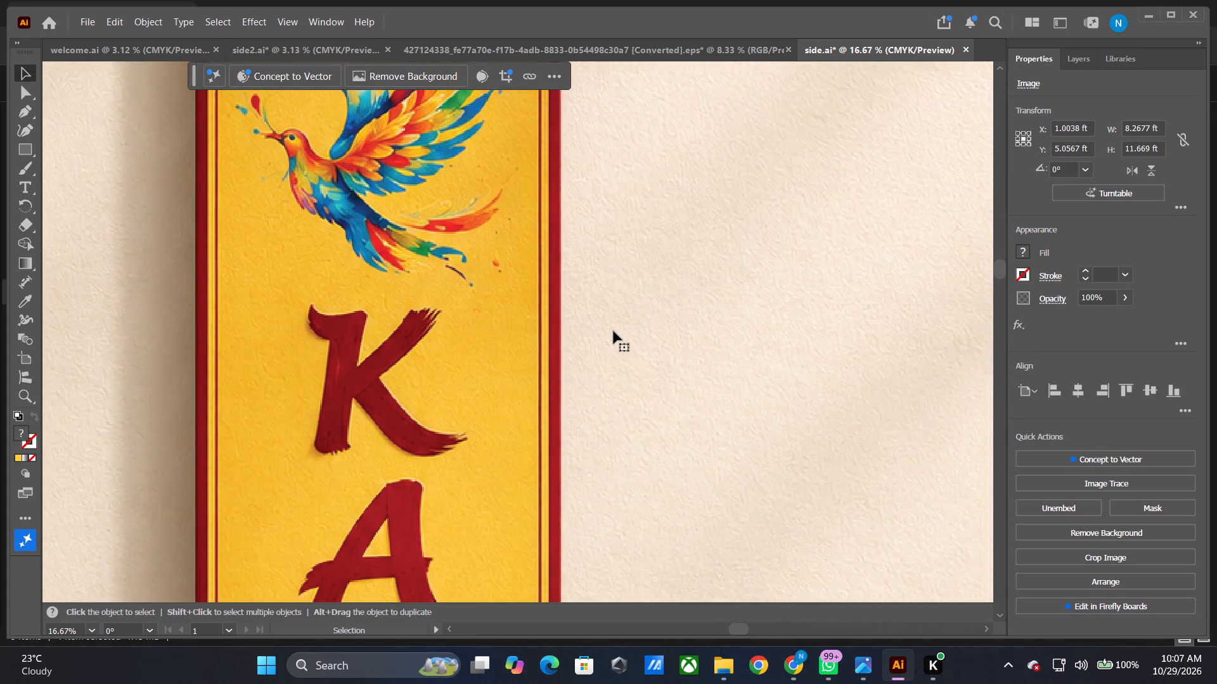
pyautogui.scroll(-15, 614, 331)
pyautogui.scroll(-12, 616, 329)
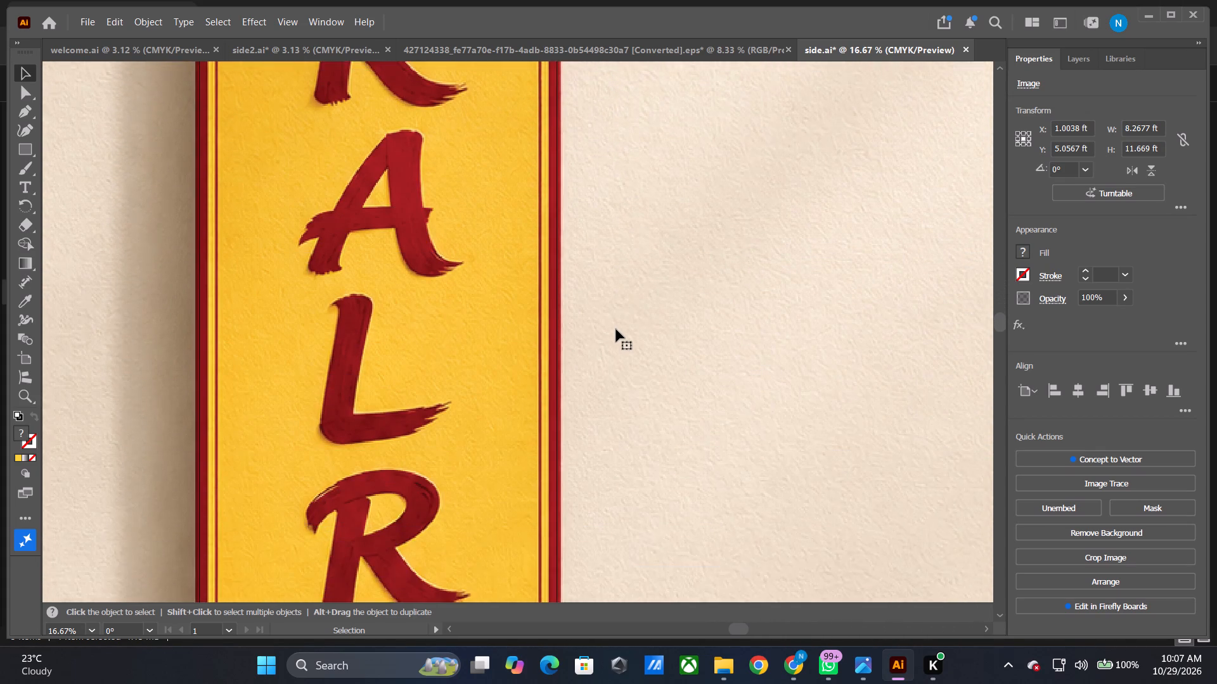
pyautogui.scroll(-20, 616, 329)
pyautogui.scroll(-11, 616, 329)
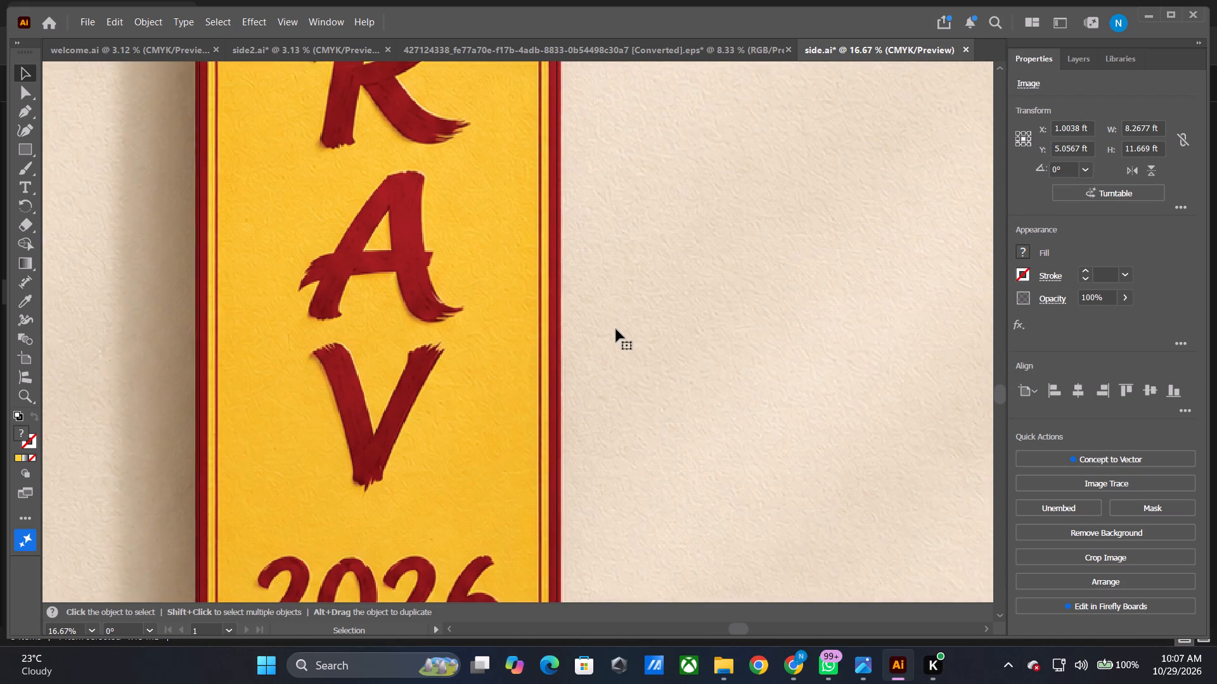
pyautogui.scroll(-20, 616, 329)
pyautogui.scroll(-5, 616, 329)
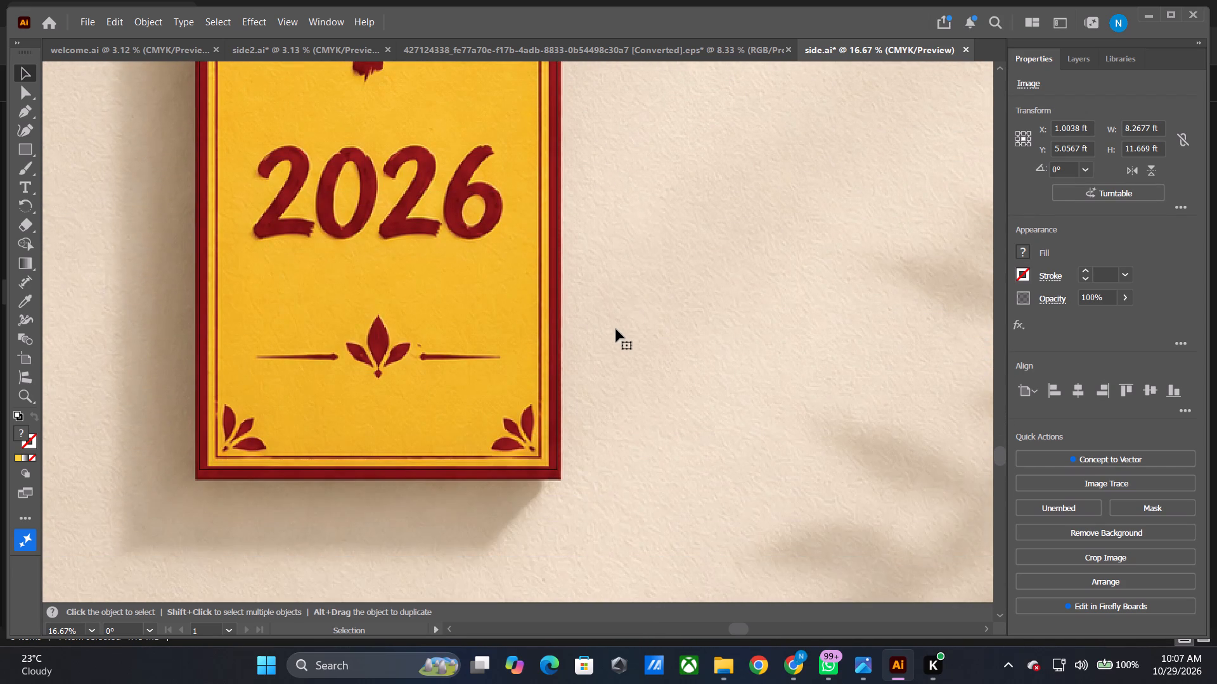
pyautogui.keyDown('alt'); pyautogui.keyDown('shift'); pyautogui.scroll(-2, 608, 341); pyautogui.keyUp('shift'); pyautogui.keyUp('alt')
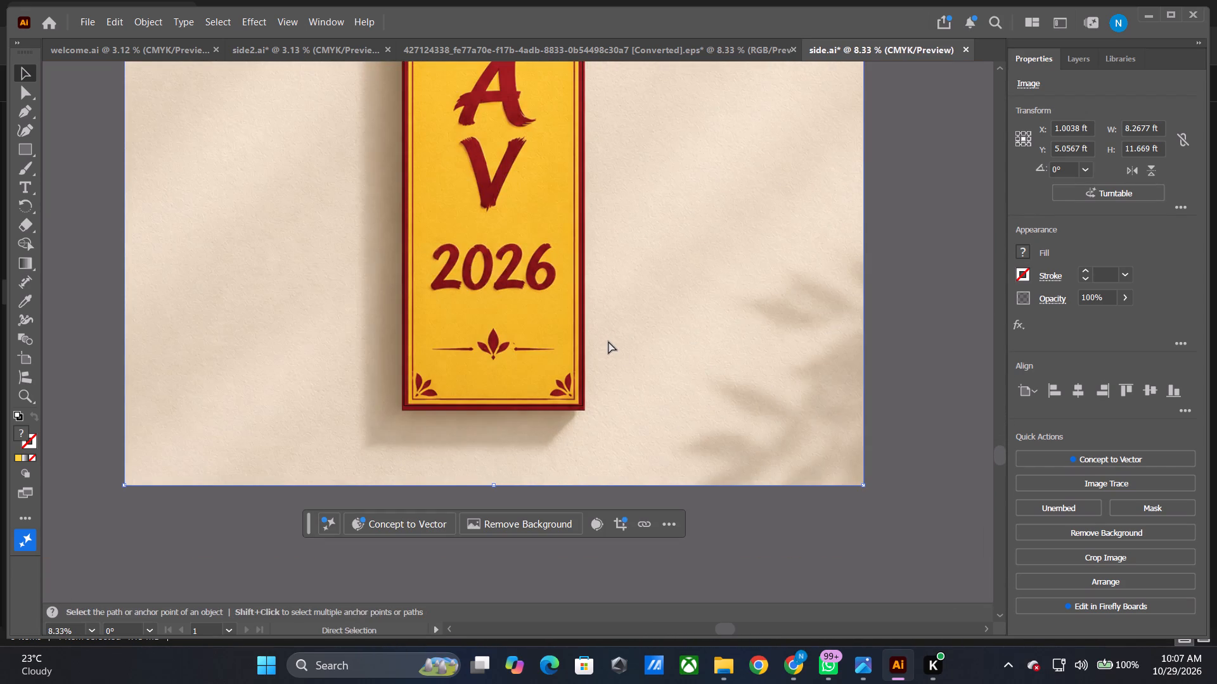
pyautogui.hotkey('ctrl', 's')
# Export side as Adobe PDF to the kalrav gate folder with High Quality Print and colour conversion Convert to Destination (Preserve Numbers).
pyautogui.click(86, 22)
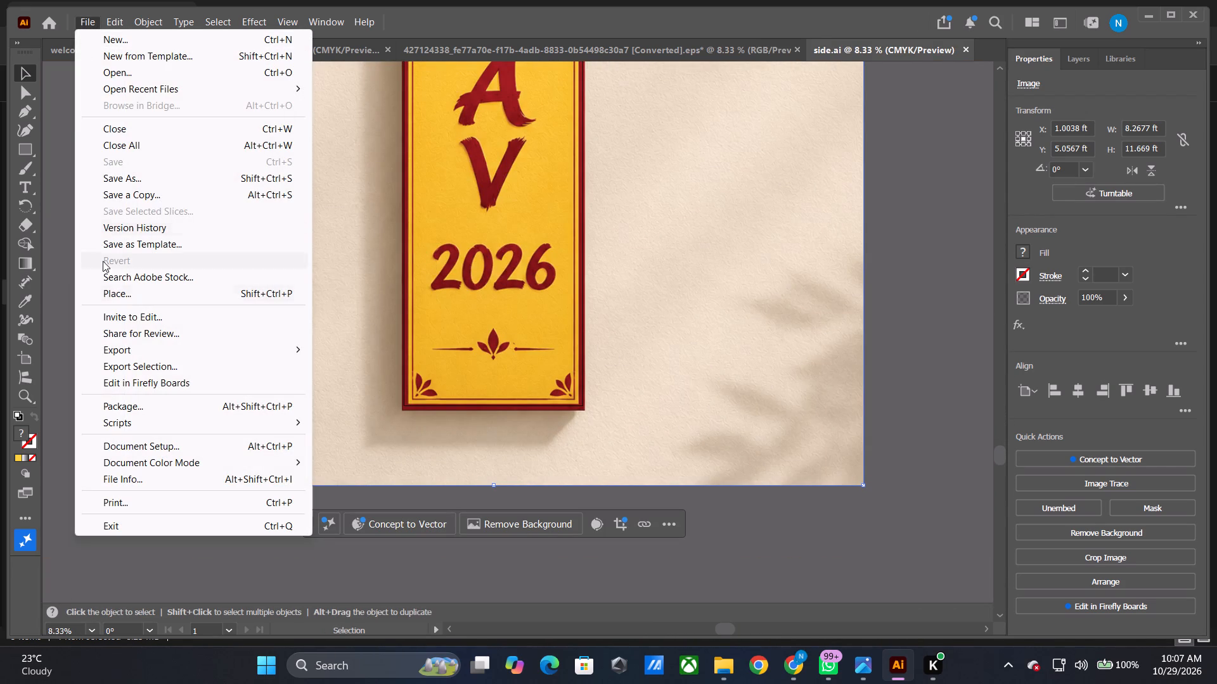
pyautogui.click(363, 367)
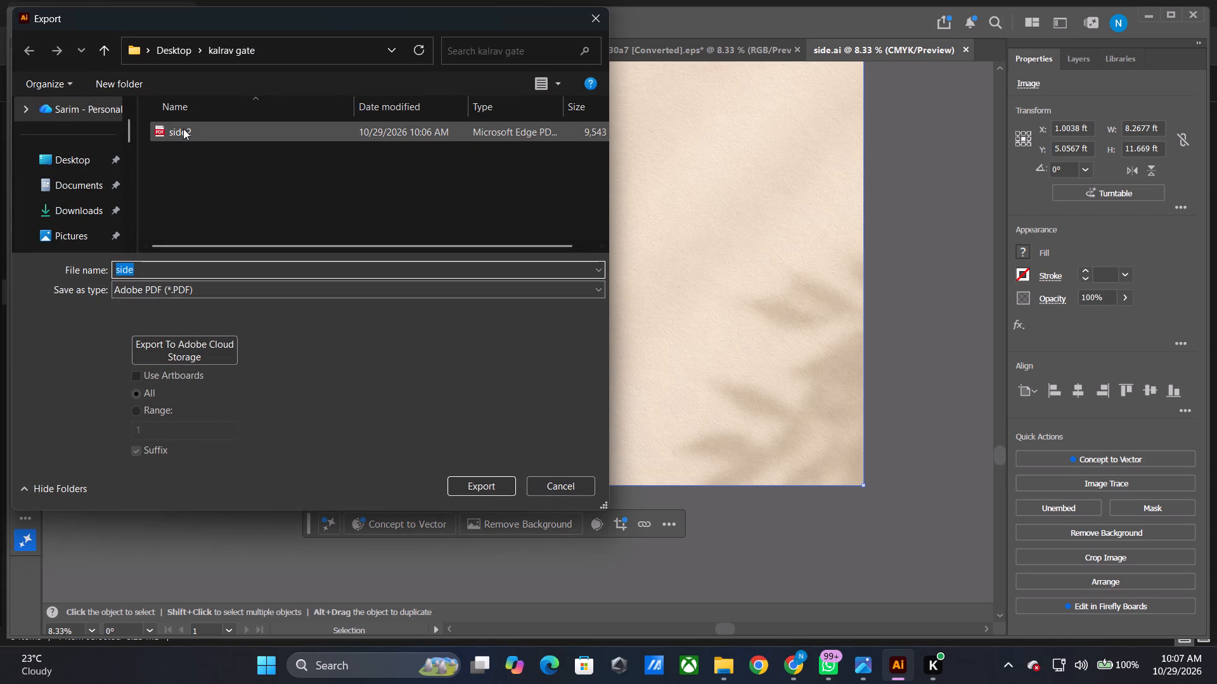
pyautogui.click(480, 489)
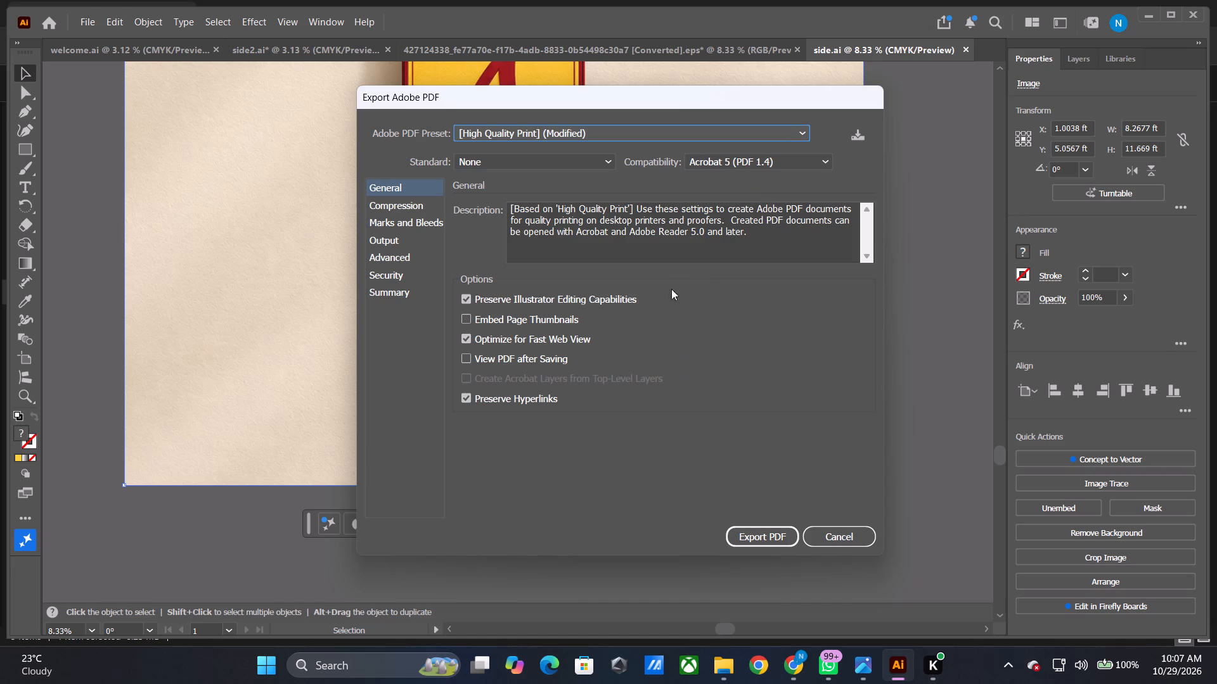
pyautogui.click(402, 223)
pyautogui.click(408, 208)
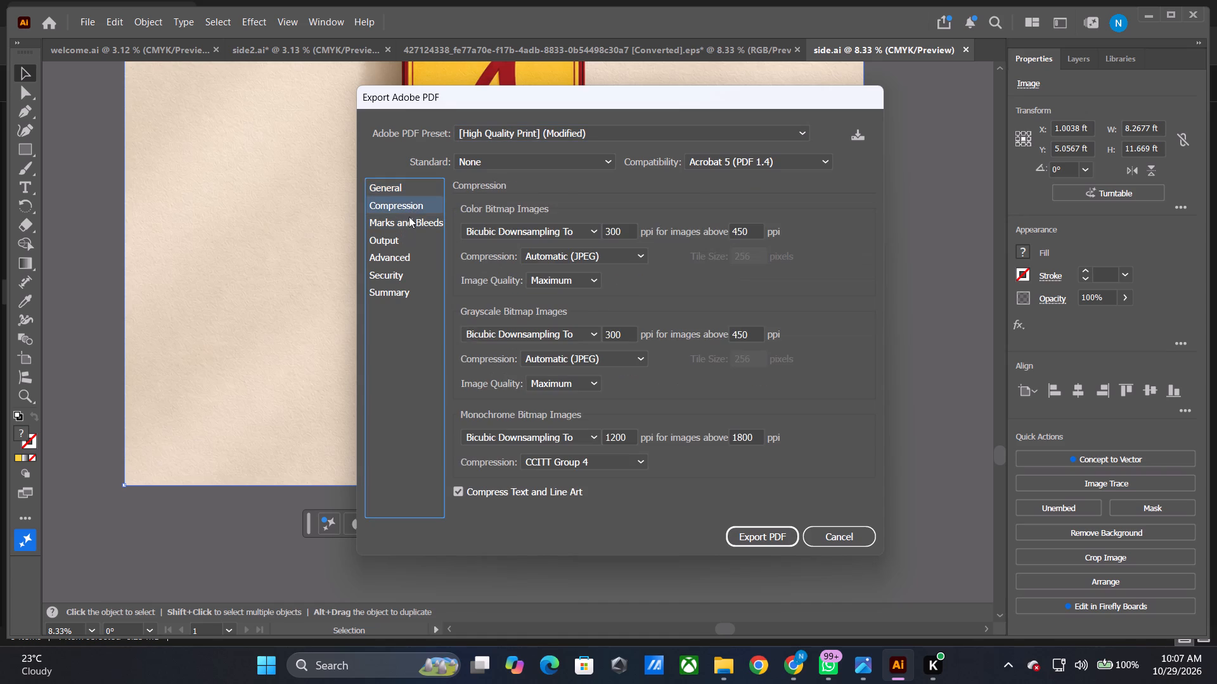
pyautogui.click(409, 238)
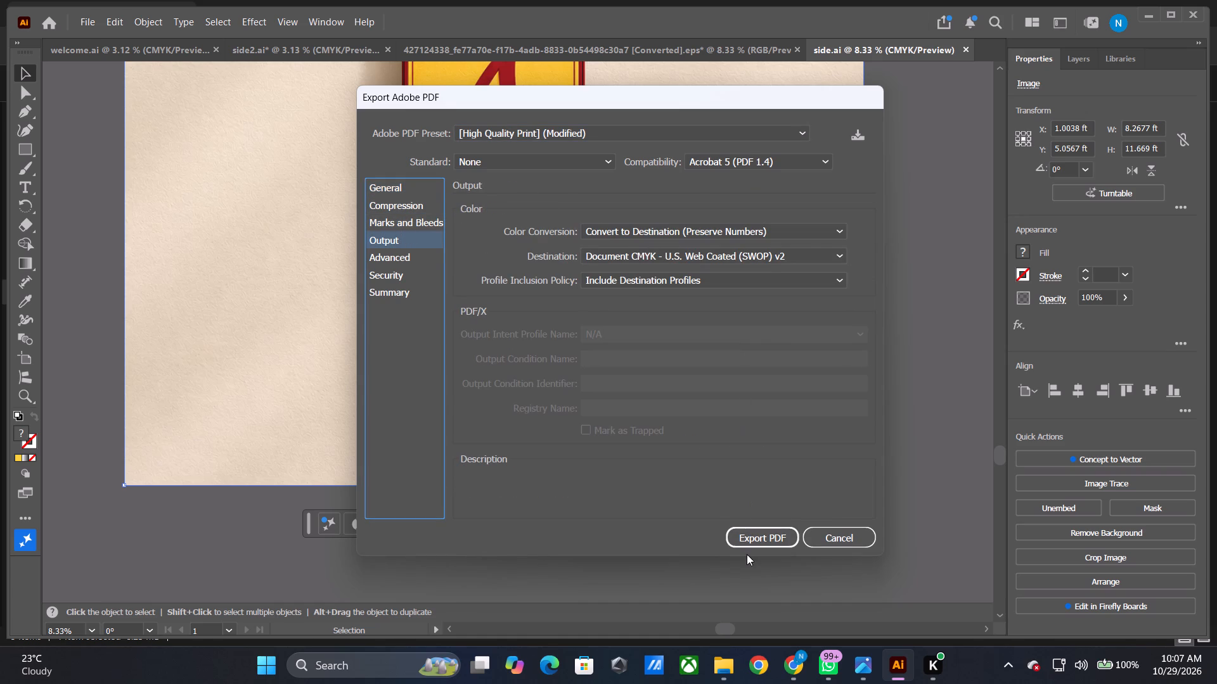
pyautogui.click(755, 538)
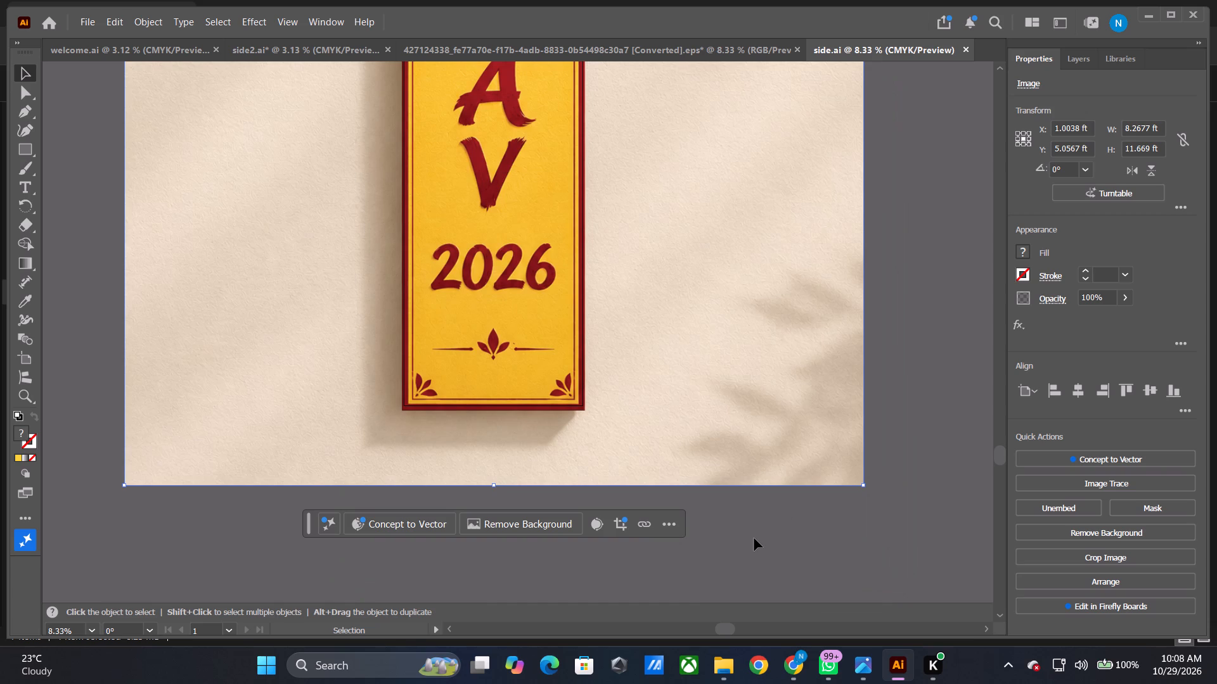
# In welcome.ai, set the drop shadow opacity of the SANT ATULANNAD CONVENT SCHOOL heading to 76%.
pyautogui.click(172, 51)
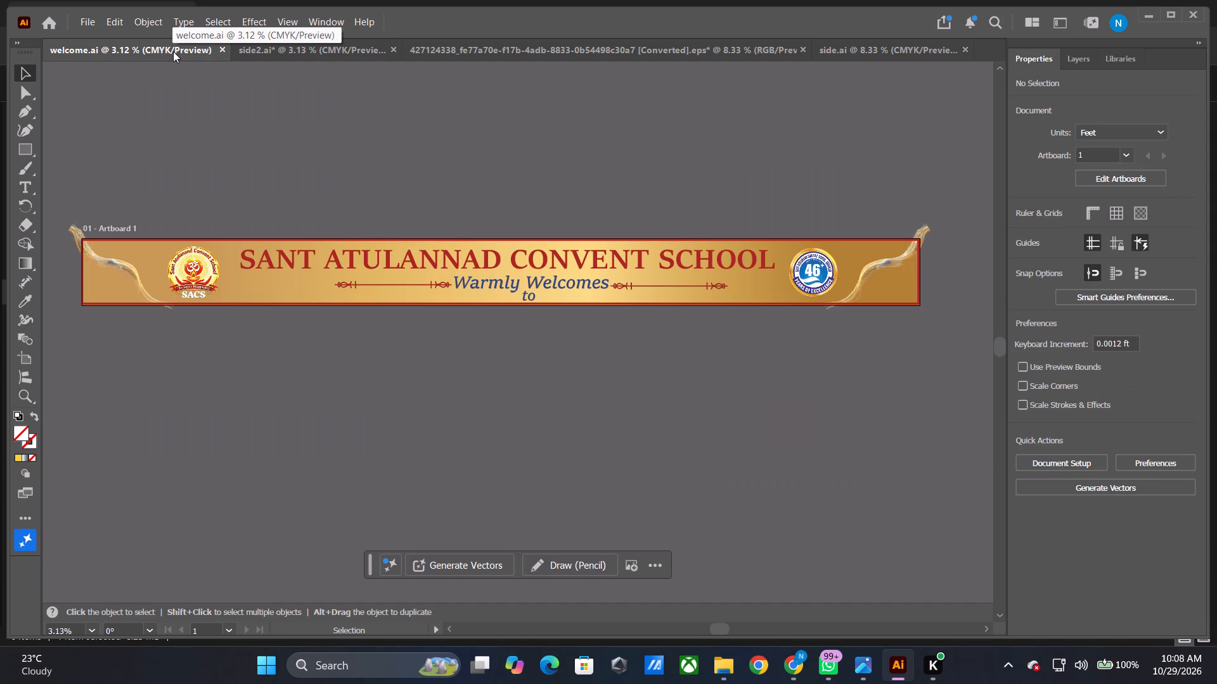
pyautogui.click(463, 270)
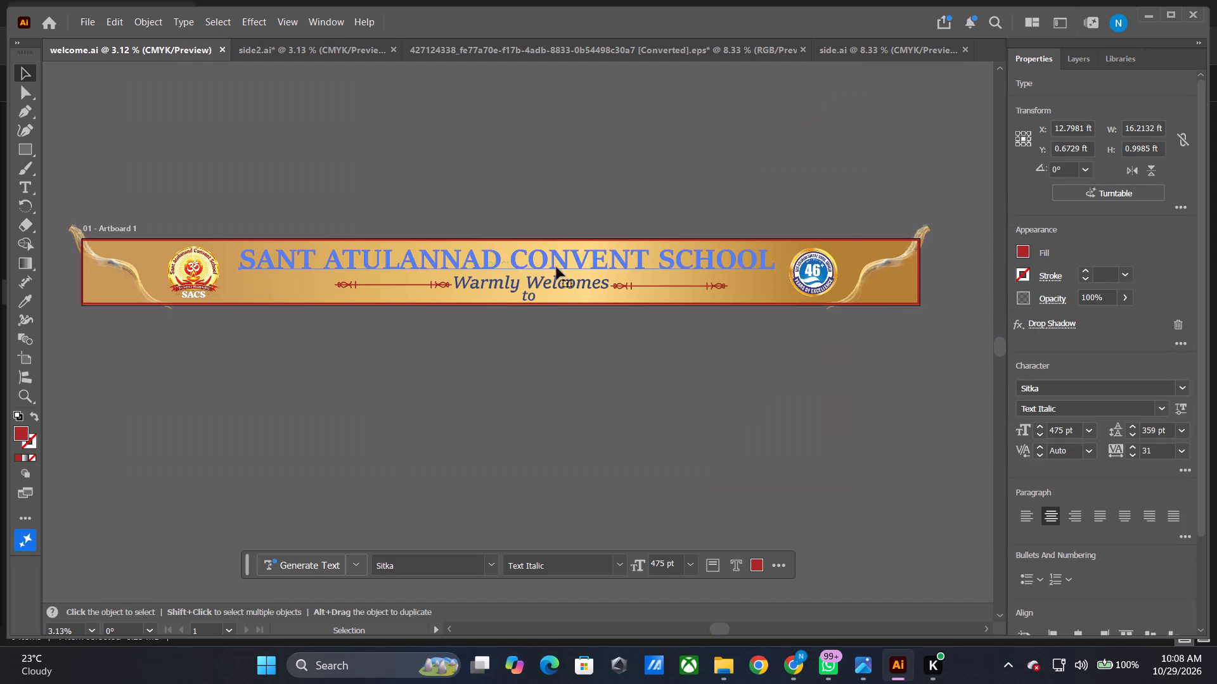
pyautogui.click(1045, 323)
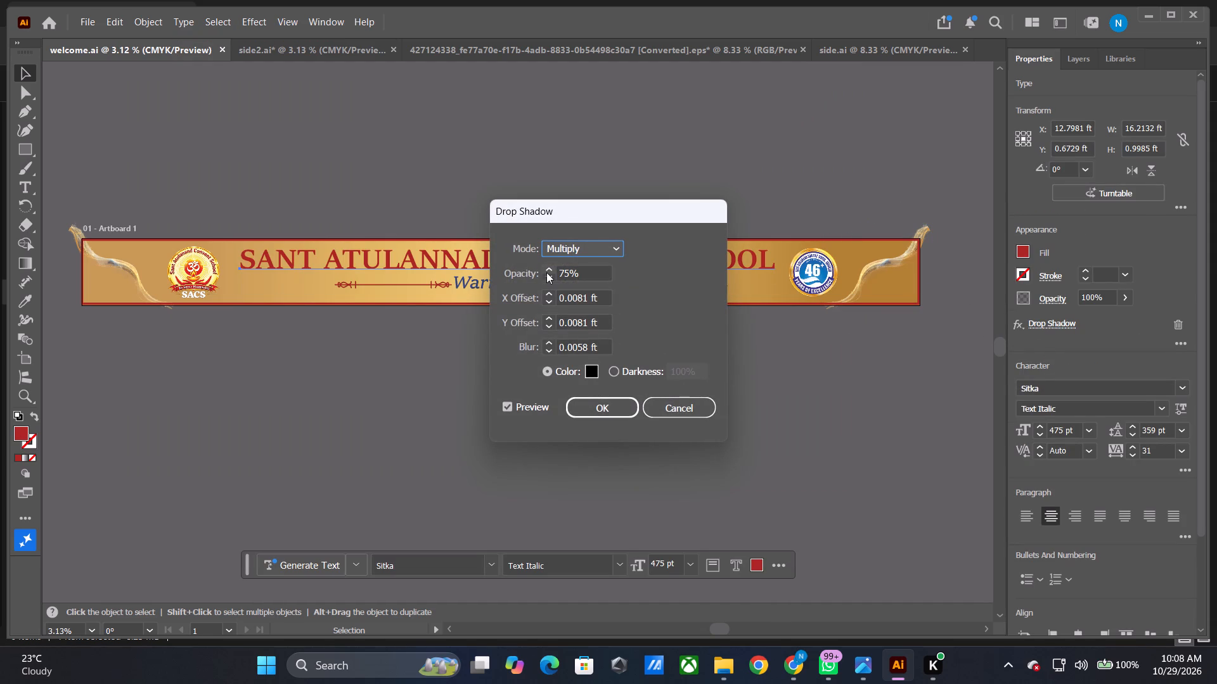
pyautogui.tripleClick(546, 272)
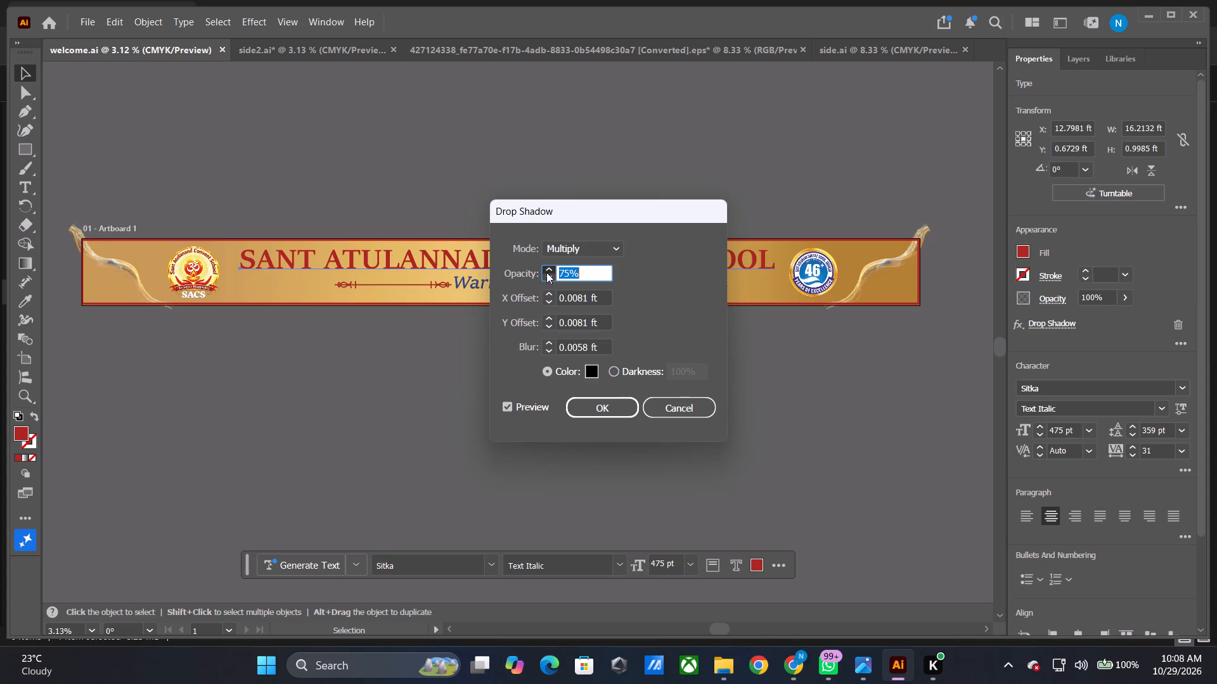
pyautogui.click(595, 401)
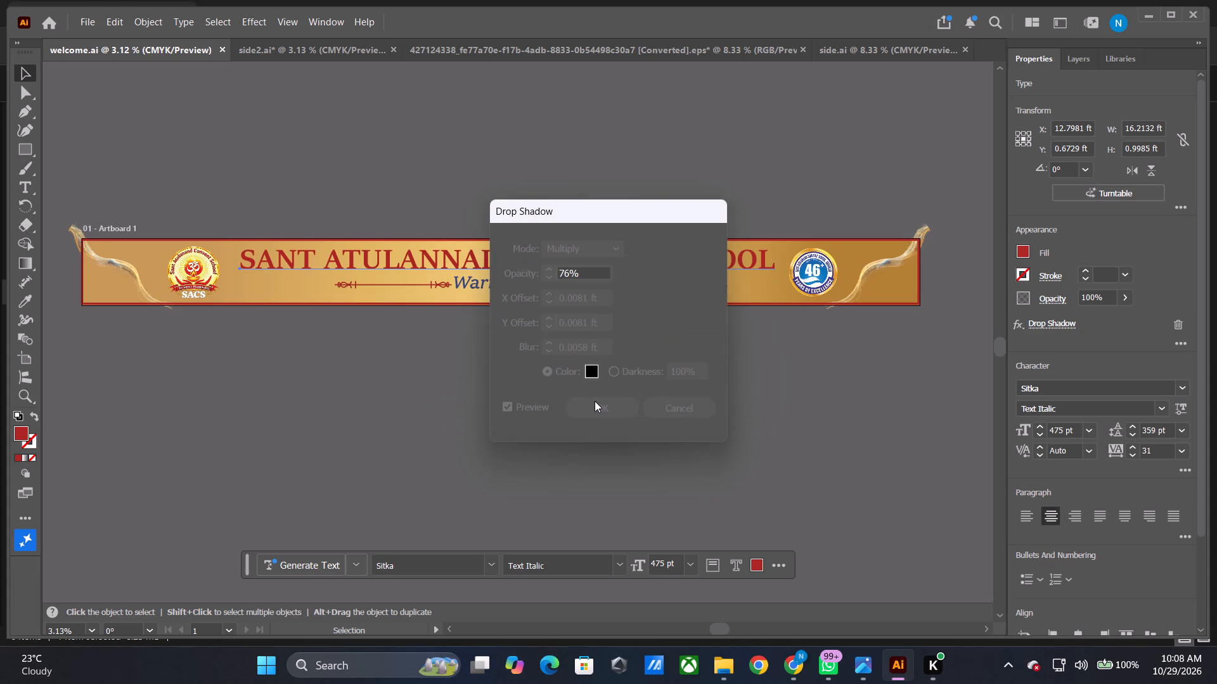
pyautogui.click(595, 401)
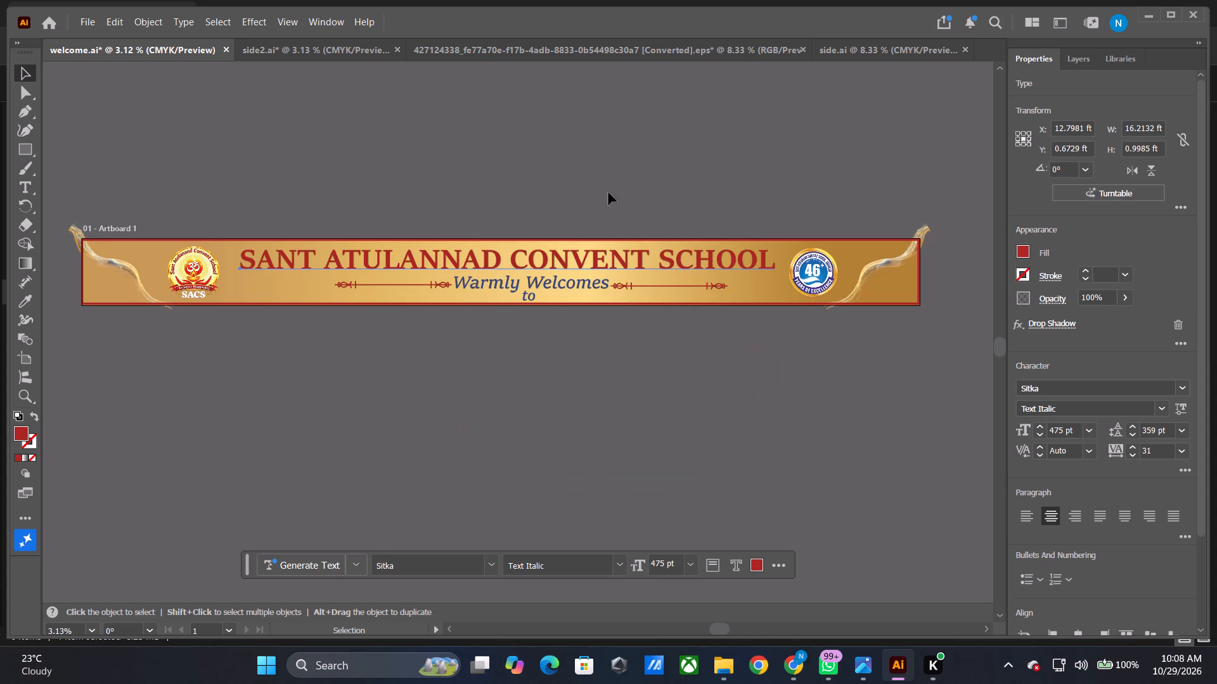
pyautogui.click(615, 144)
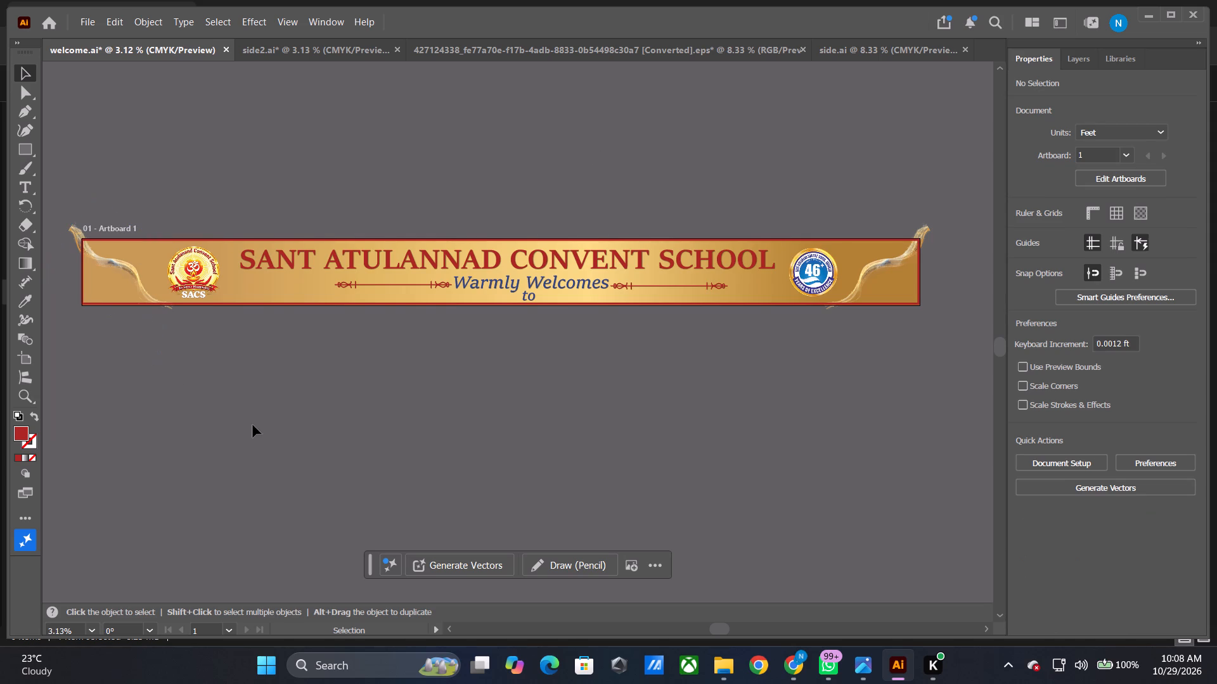
# Export welcome as Adobe PDF to the kalrav gate folder with High Quality Print and Convert to Destination (Preserve Numbers), accepting the large-canvas scaling.
pyautogui.click(85, 24)
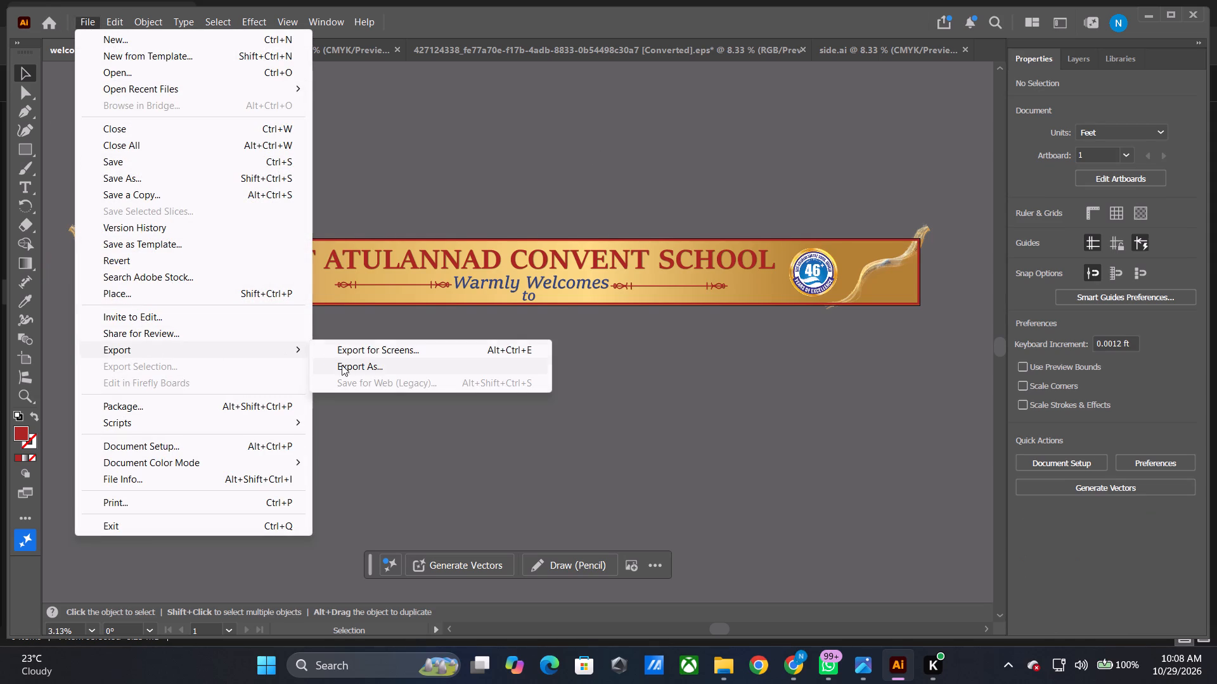
pyautogui.click(361, 368)
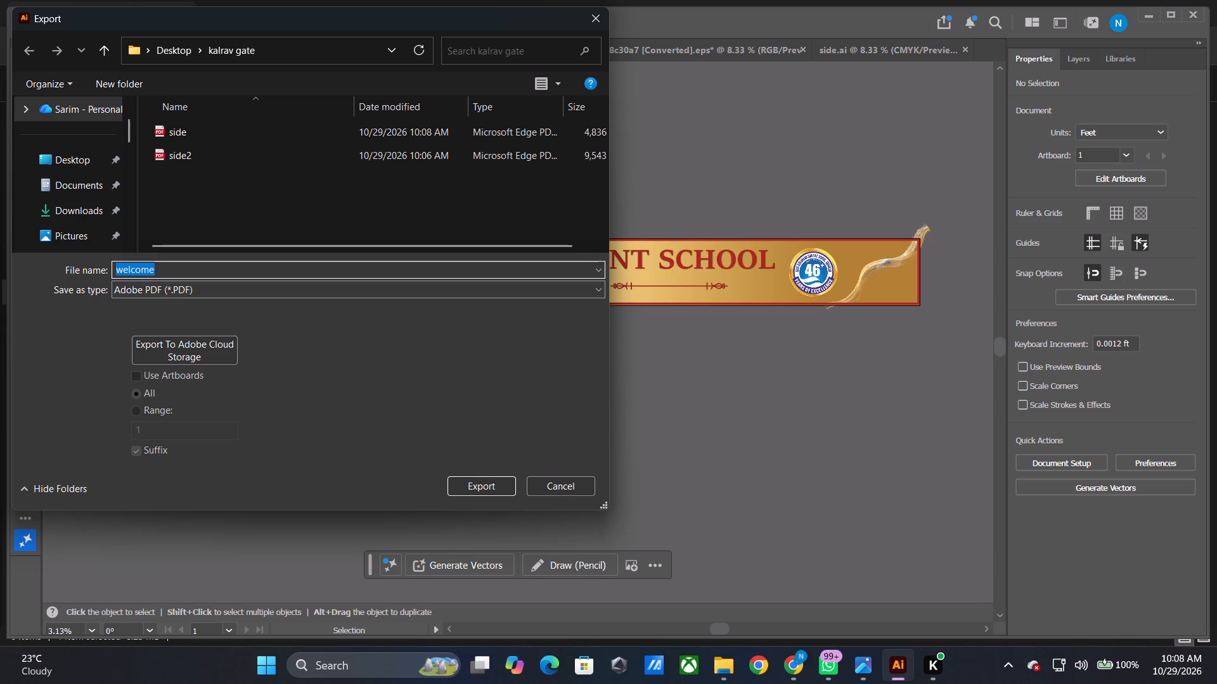
pyautogui.click(468, 484)
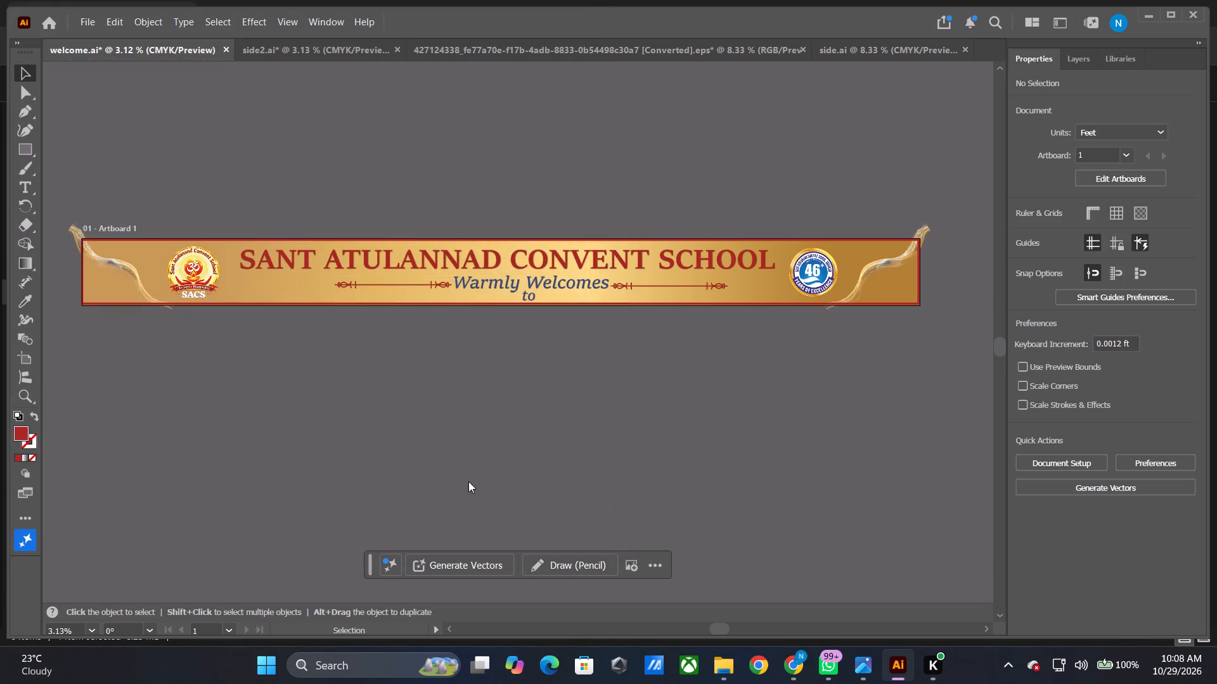
pyautogui.click(404, 242)
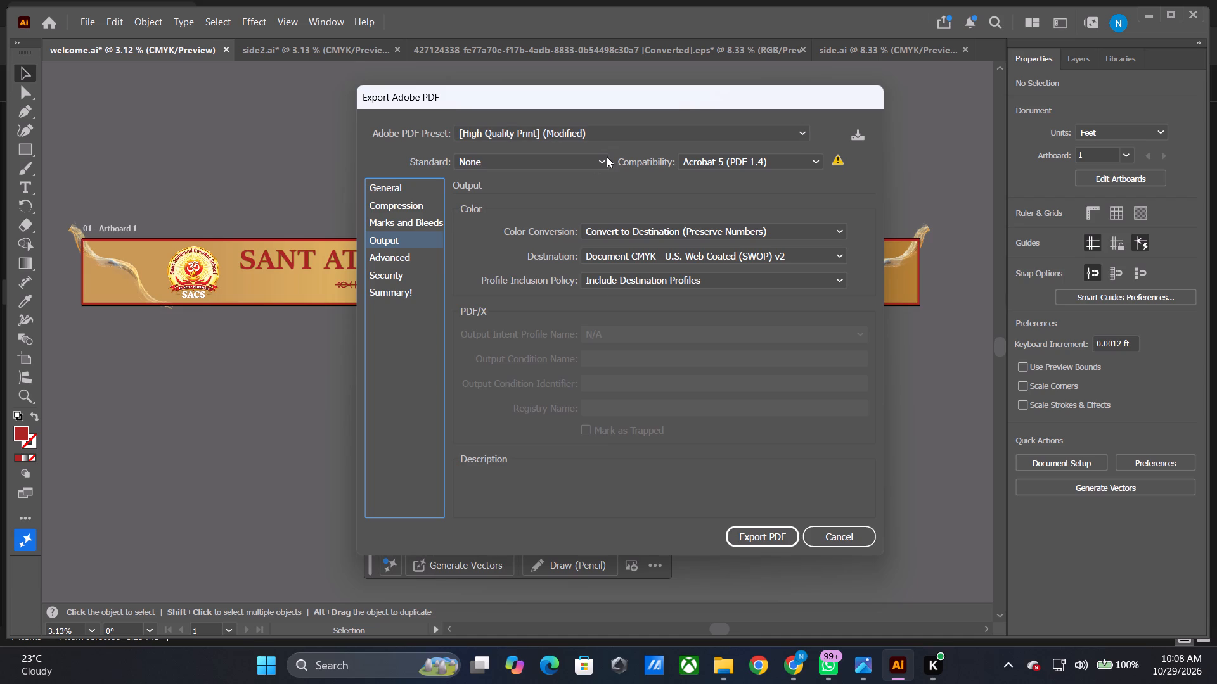
pyautogui.click(731, 547)
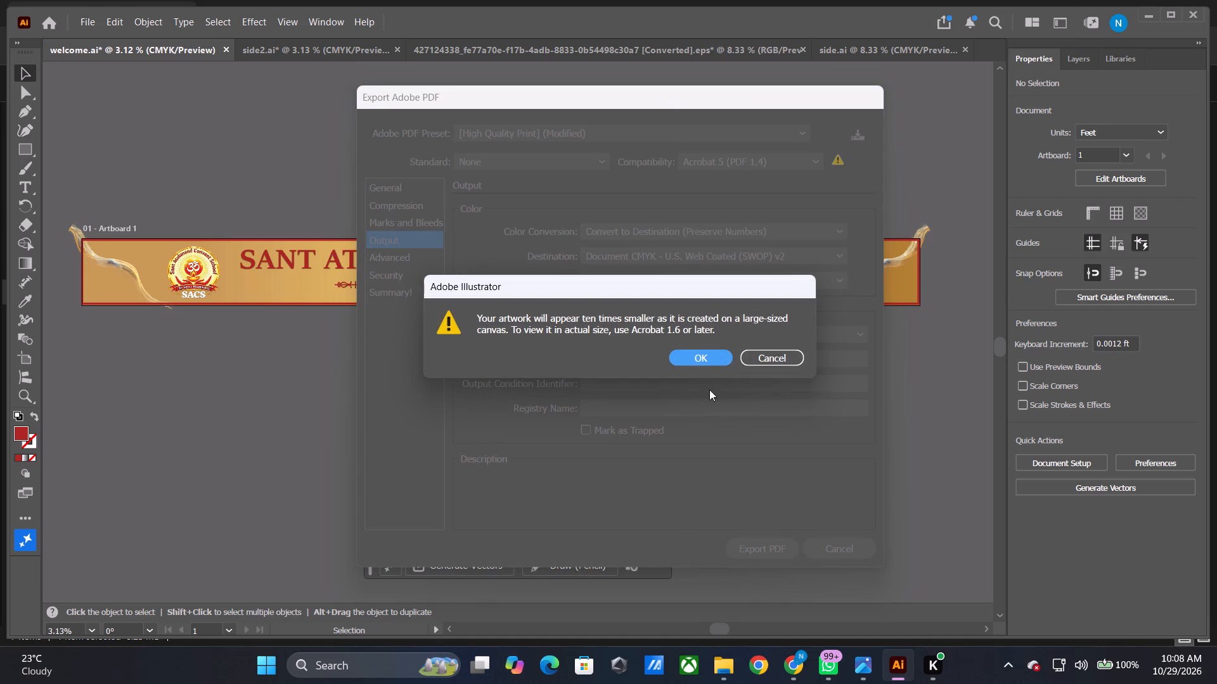
pyautogui.click(704, 362)
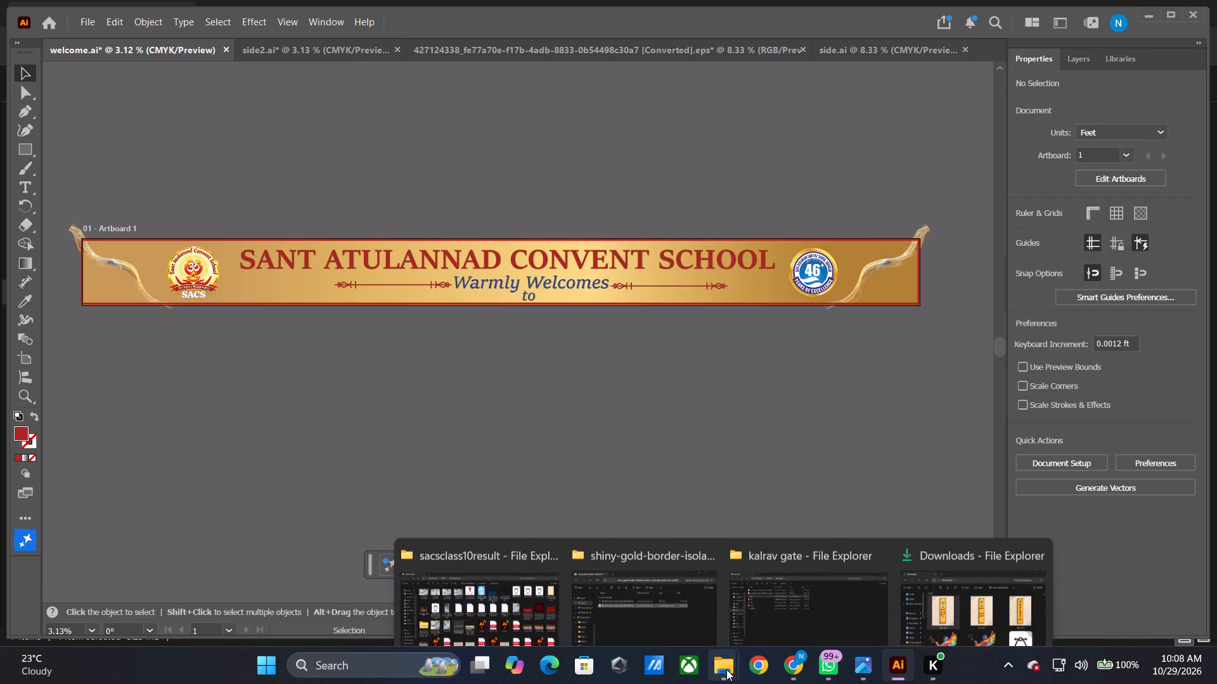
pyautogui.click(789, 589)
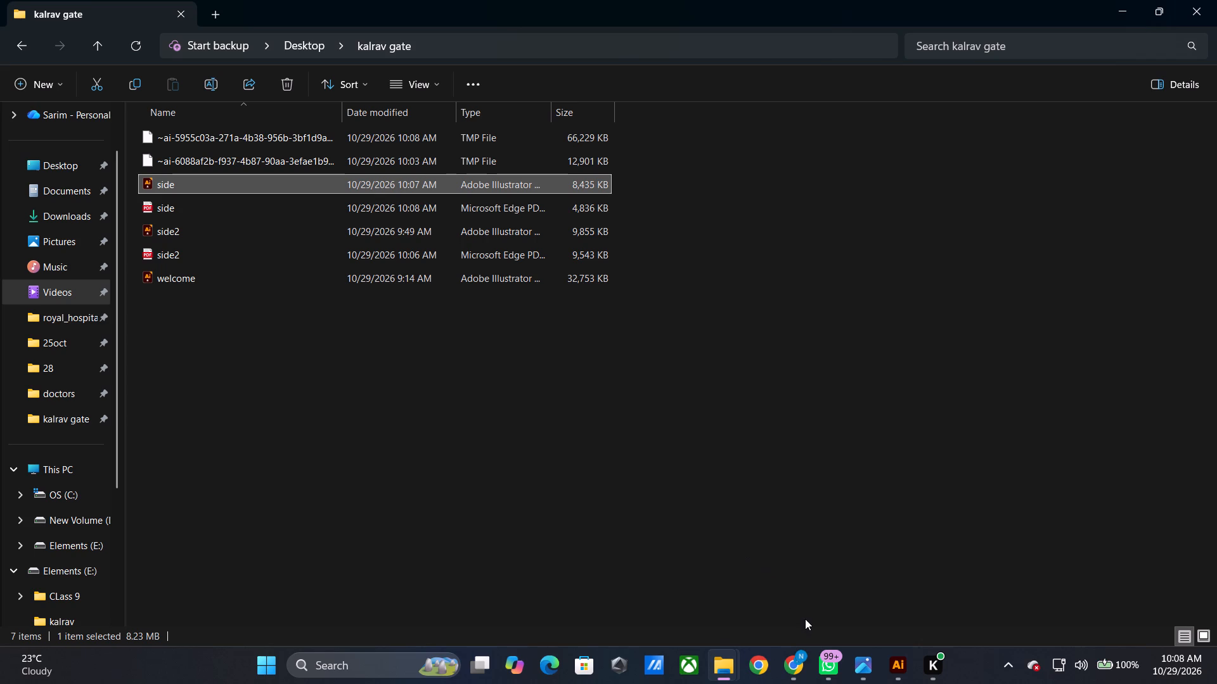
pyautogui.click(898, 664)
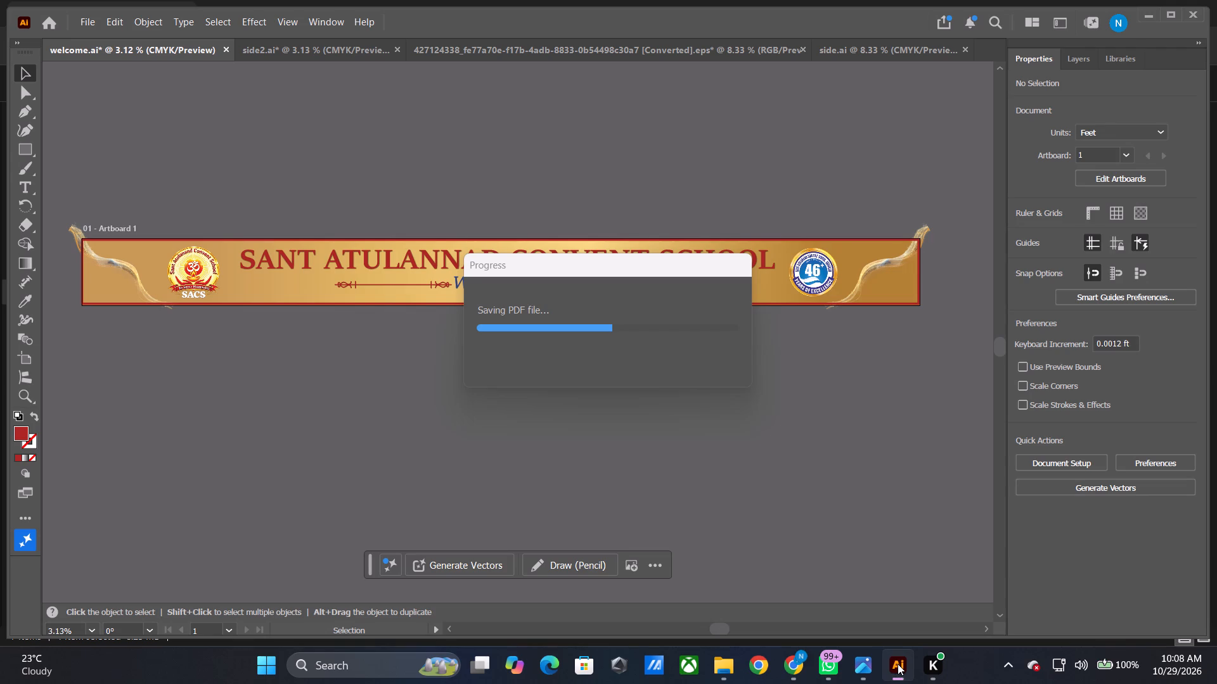
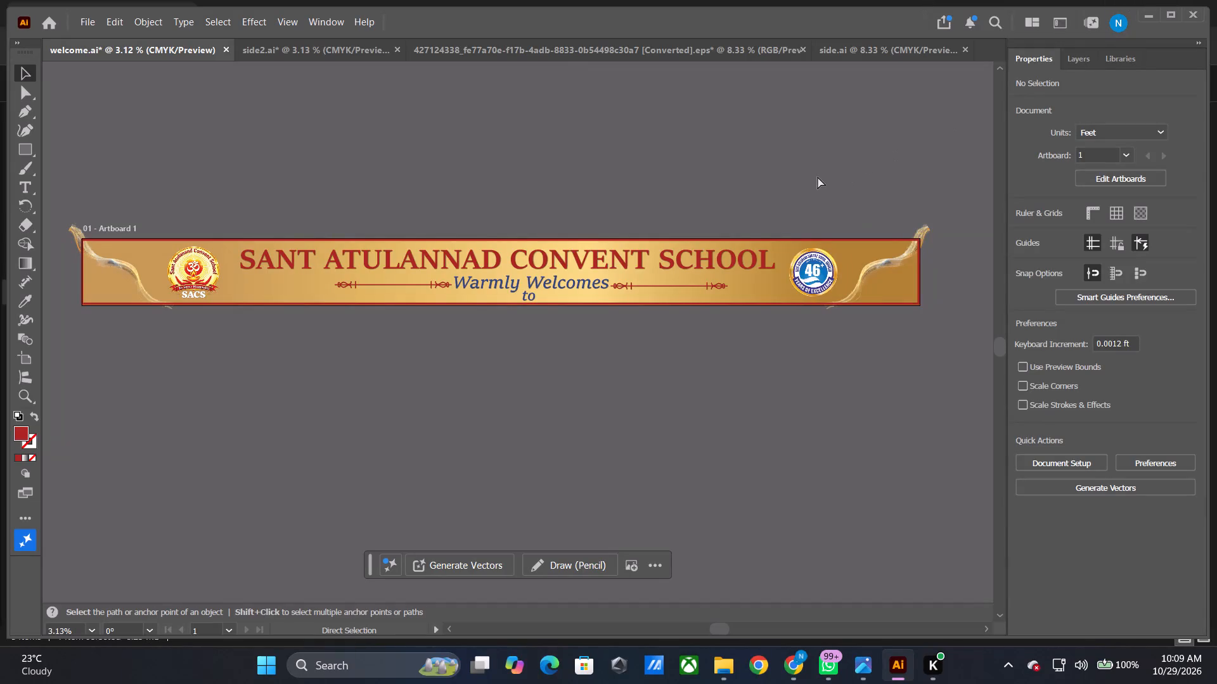
# Save the welcome.ai, side2.ai and side.ai documents.
pyautogui.hotkey('ctrl', 's')
pyautogui.click(328, 53)
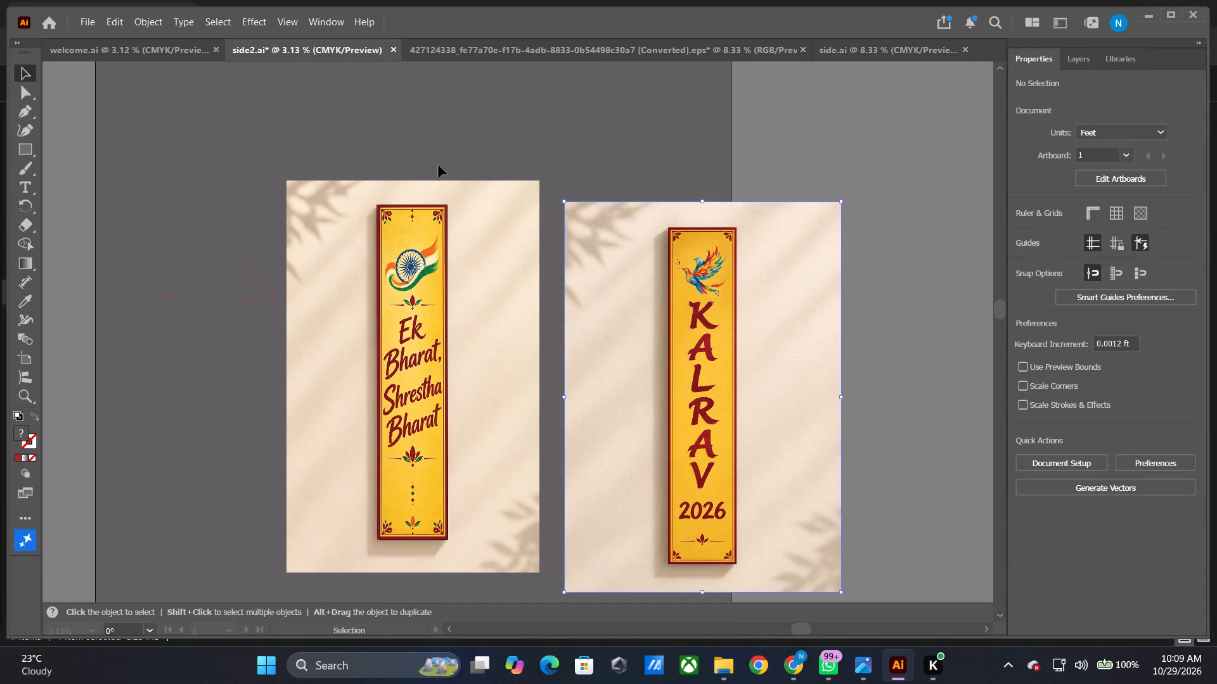
pyautogui.hotkey('ctrl', 's')
pyautogui.click(903, 50)
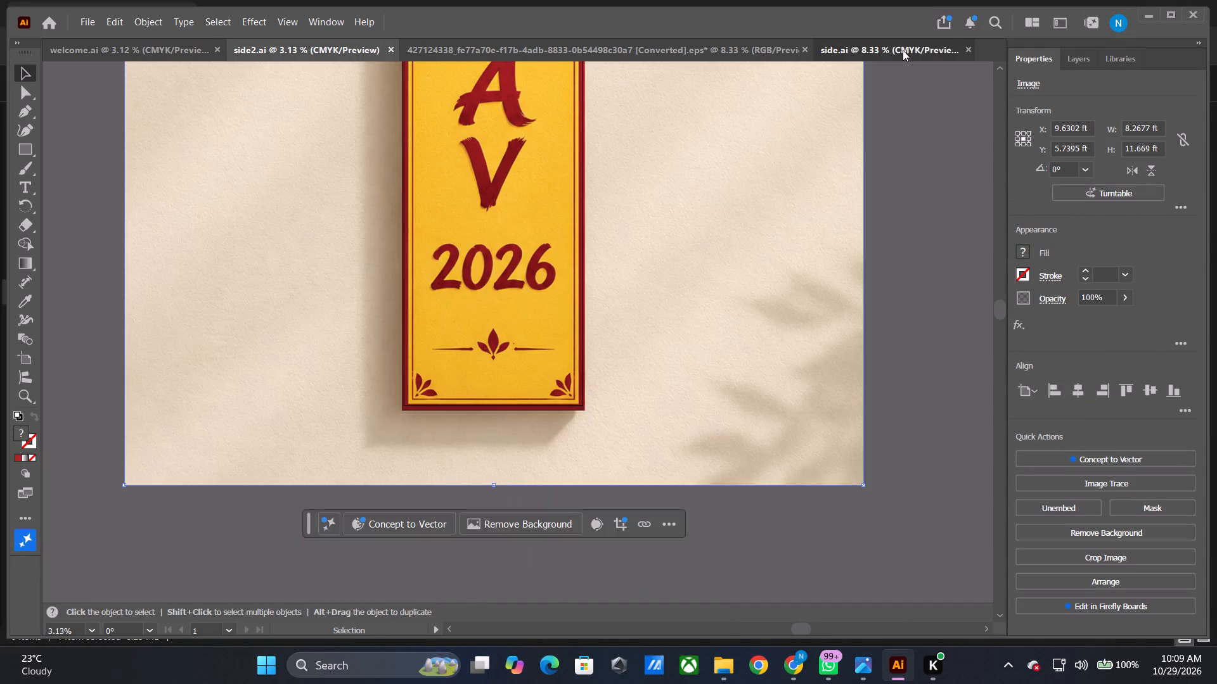
pyautogui.hotkey('ctrl', 's')
# Close the [Converted].eps ribbon-and-confetti document without saving its changes.
pyautogui.click(562, 51)
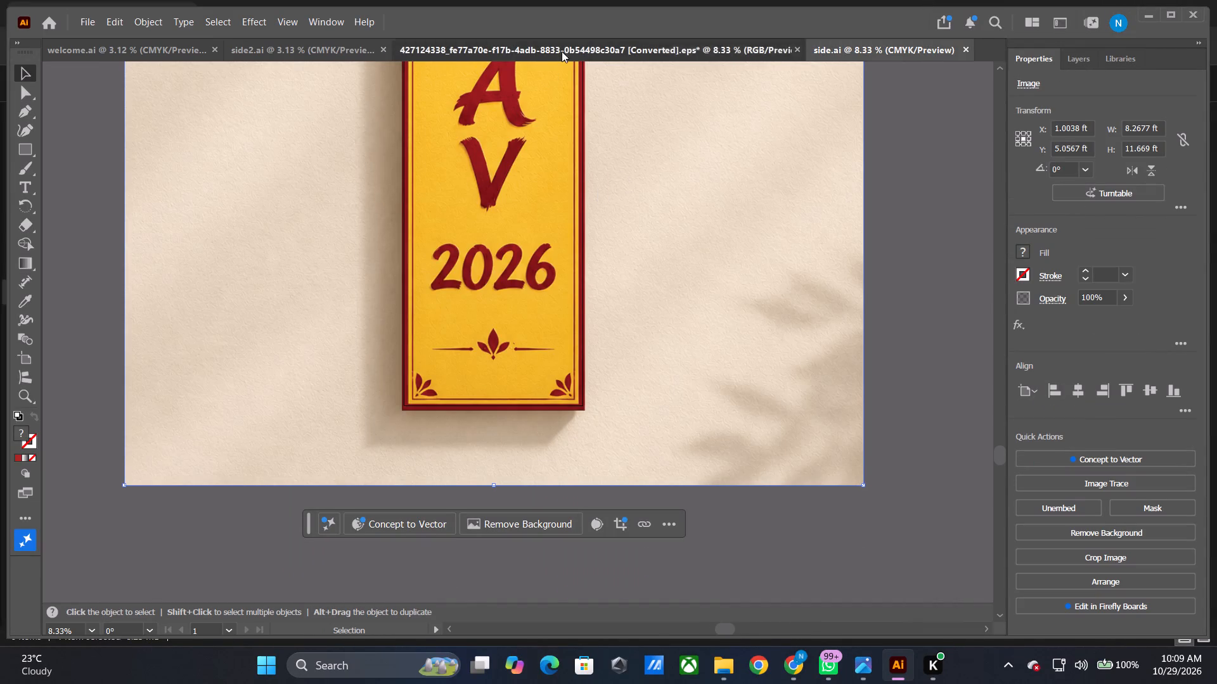
pyautogui.click(806, 45)
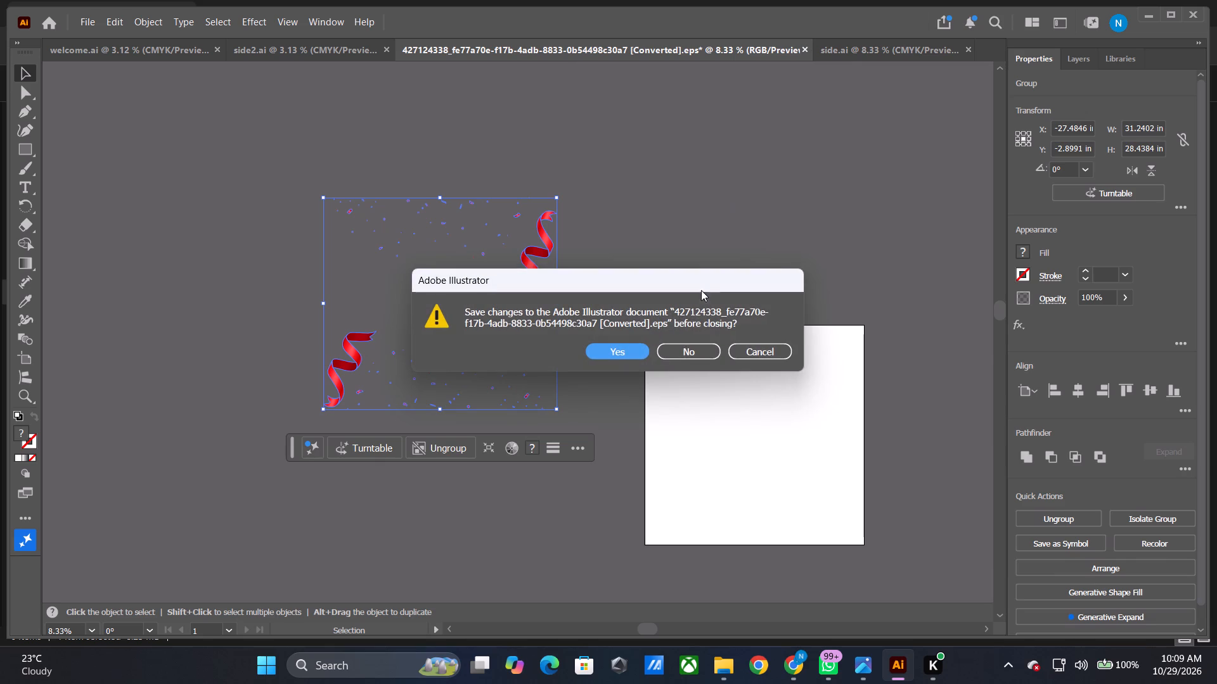
pyautogui.click(693, 355)
# Close Illustrator along with the saved banner documents.
pyautogui.click(1216, 0)
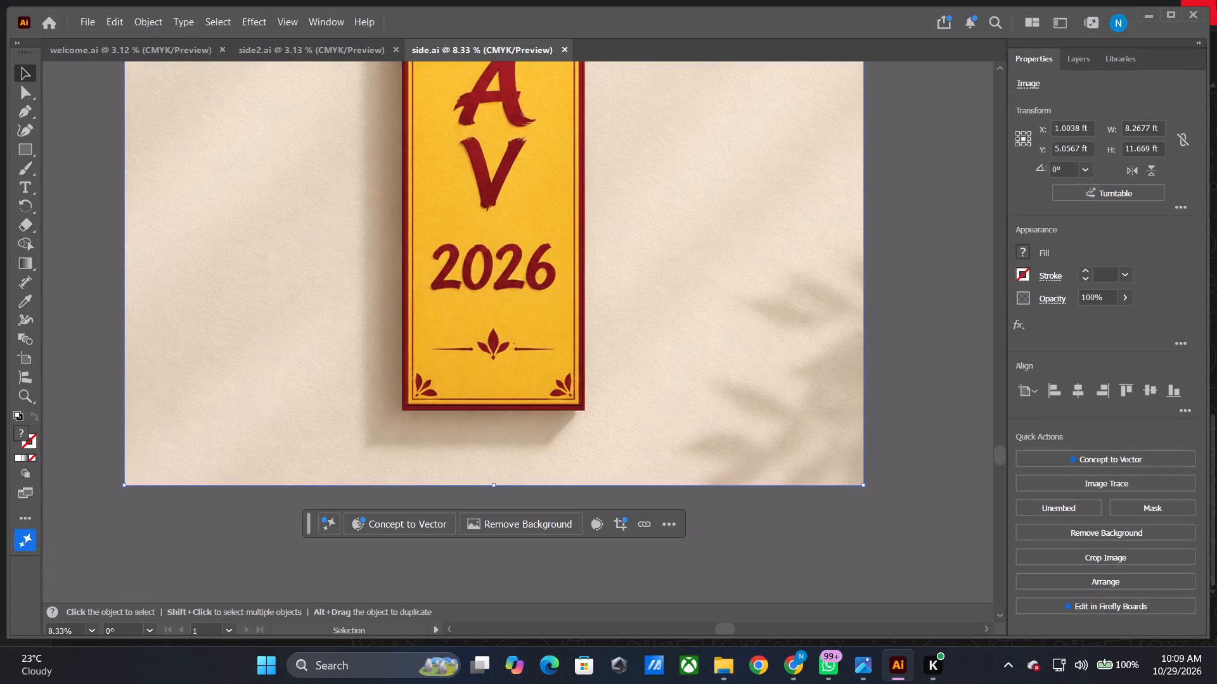
pyautogui.click(1190, 13)
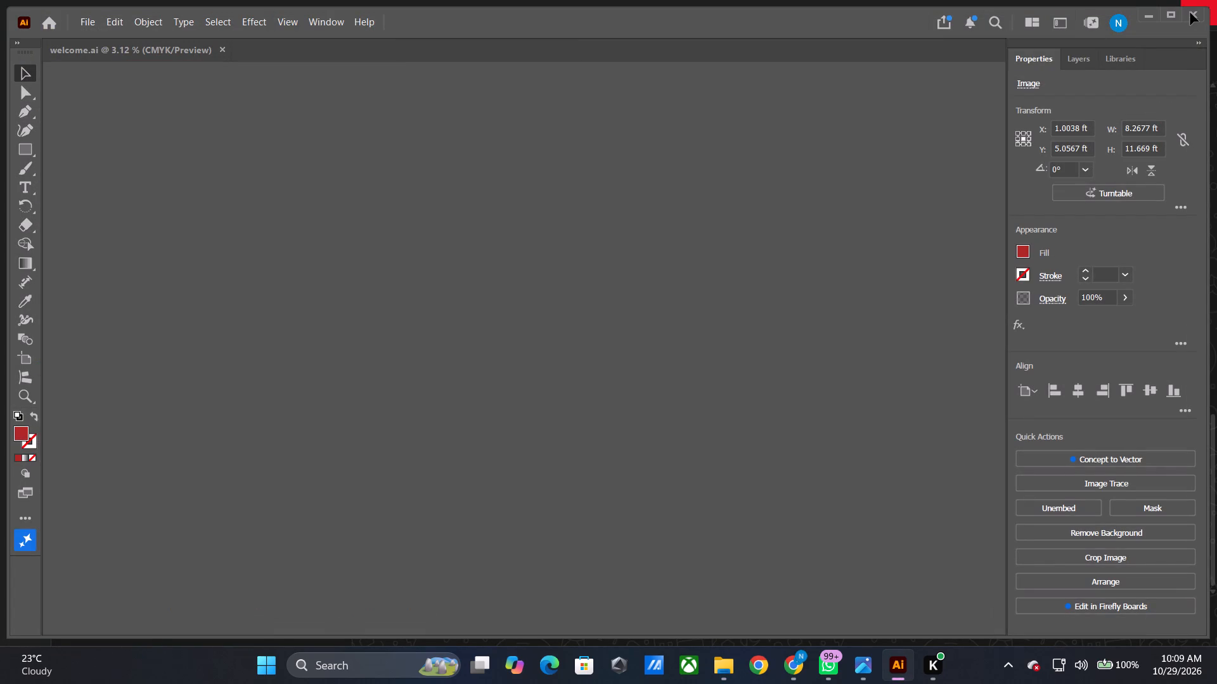